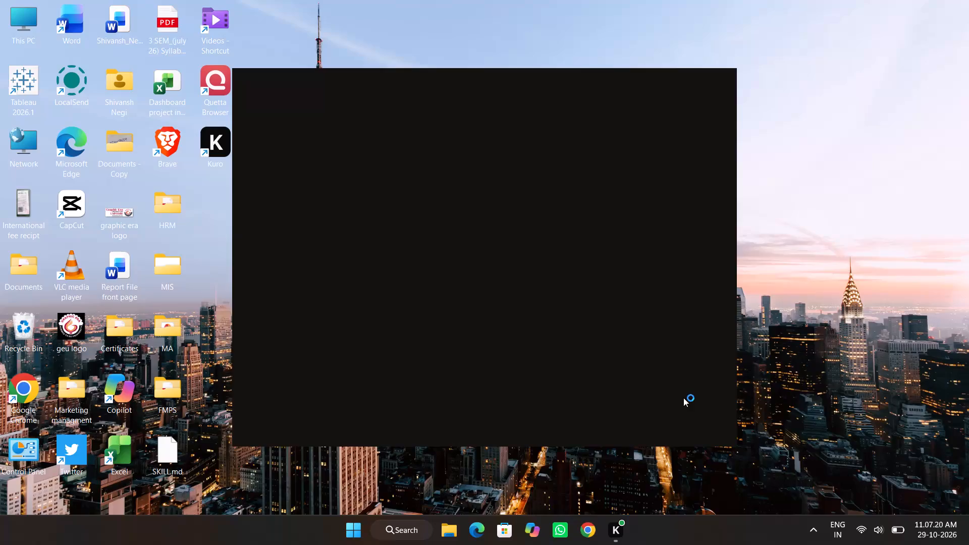
Turn on energy saver and set the screen brightness to 49 in the system quick settings.
{"action": "left_click", "coordinate": [855, 519]}
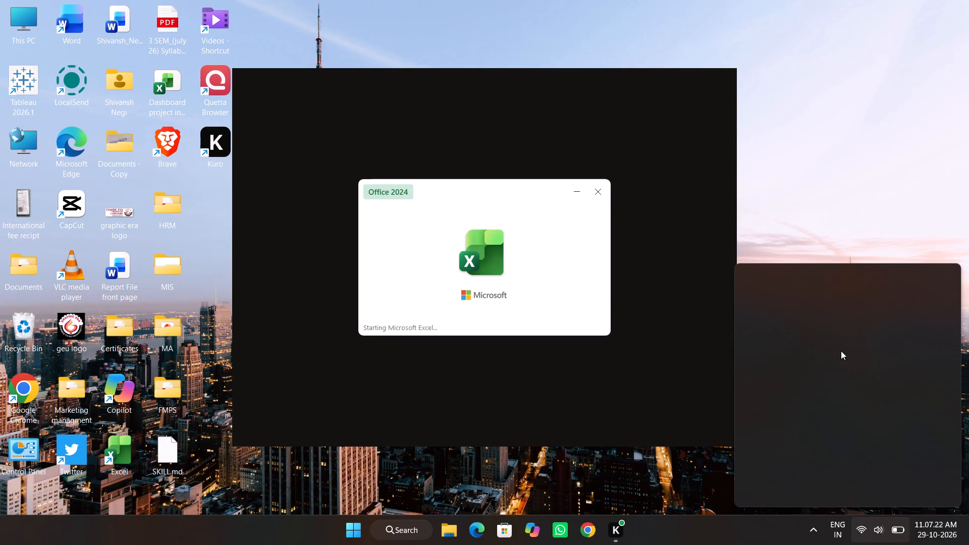
{"action": "left_click", "coordinate": [841, 350]}
{"action": "left_click", "coordinate": [845, 422]}
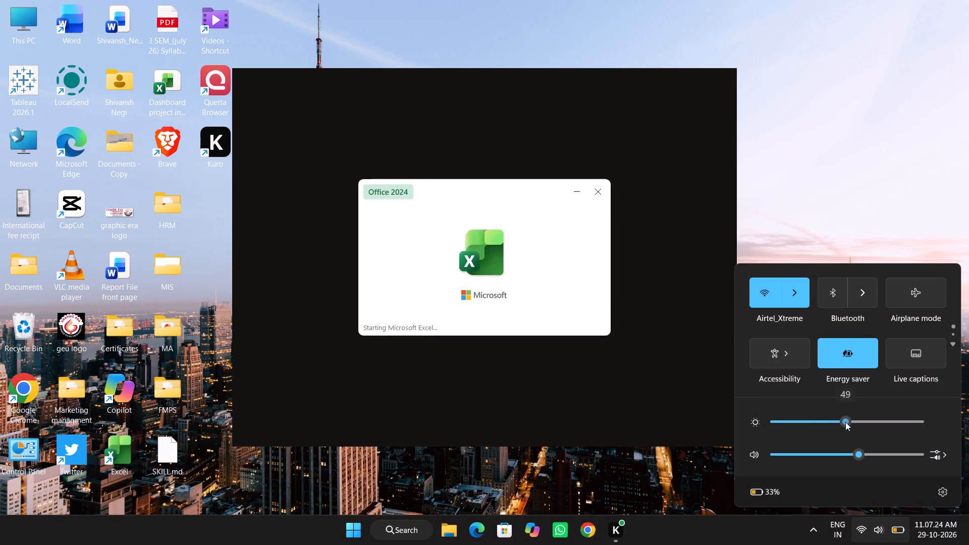
{"action": "left_click", "coordinate": [871, 182]}
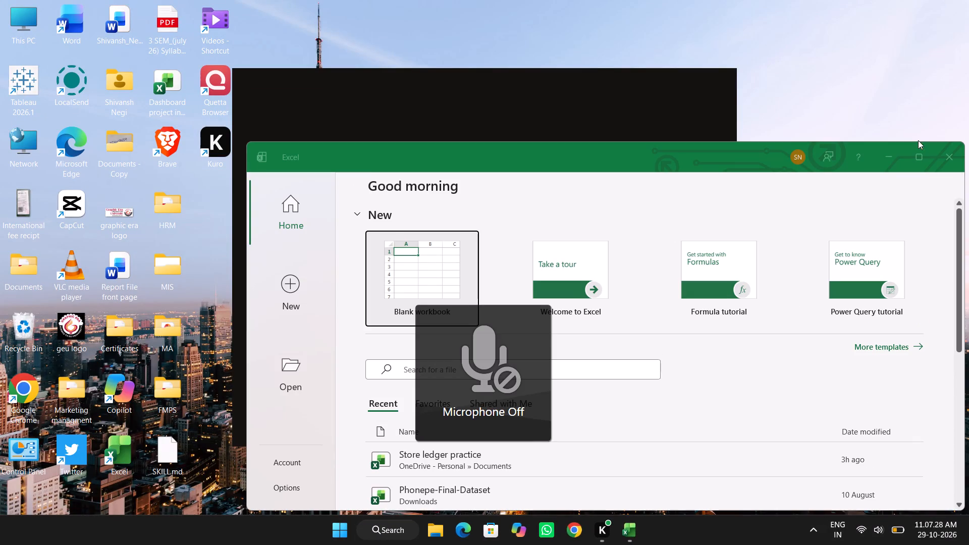
Maximize the Excel start window and open the recent workbook Store ledger practice.
{"action": "left_click", "coordinate": [916, 153]}
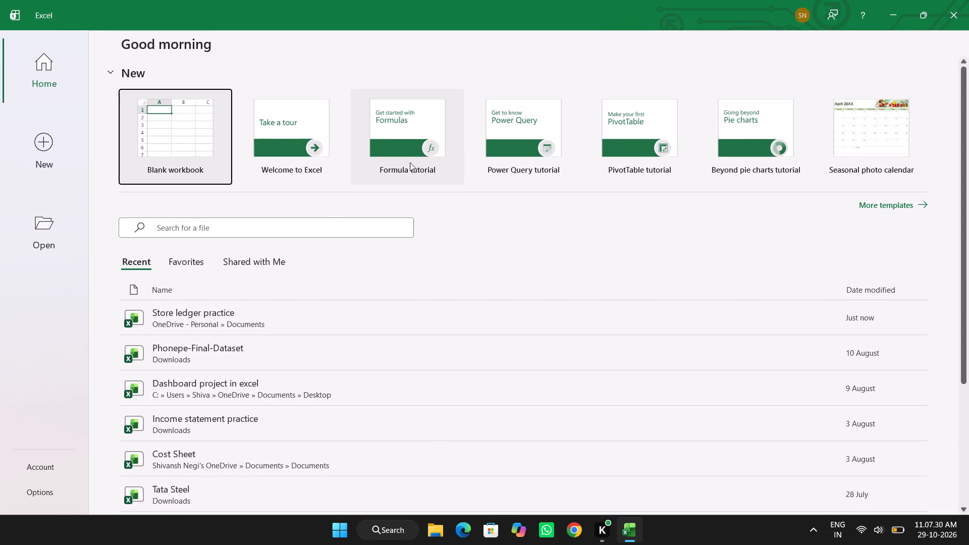
{"action": "left_click", "coordinate": [221, 331]}
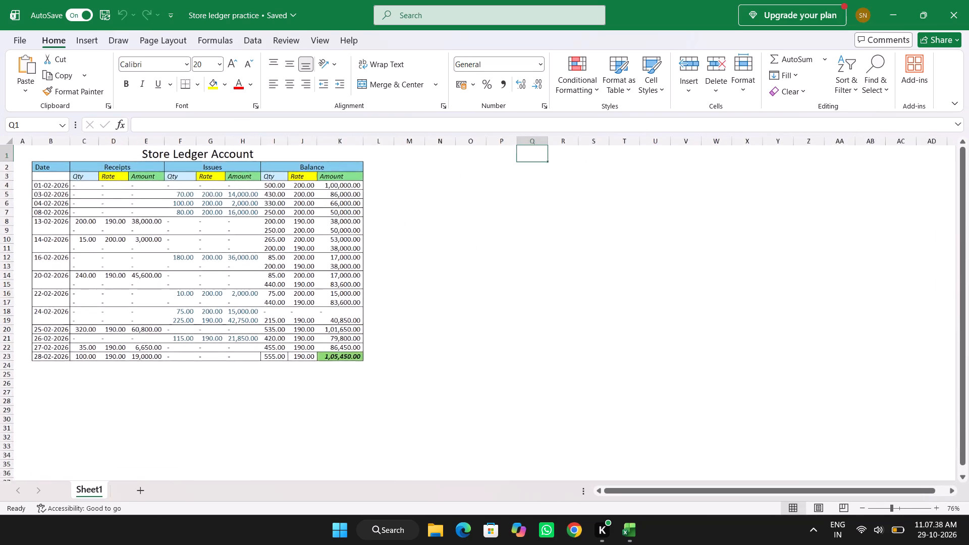
Enter the heading Date in cell N2, beside the existing store ledger table.
{"action": "scroll", "coordinate": [573, 273], "scroll_direction": "up", "scroll_amount": 1}
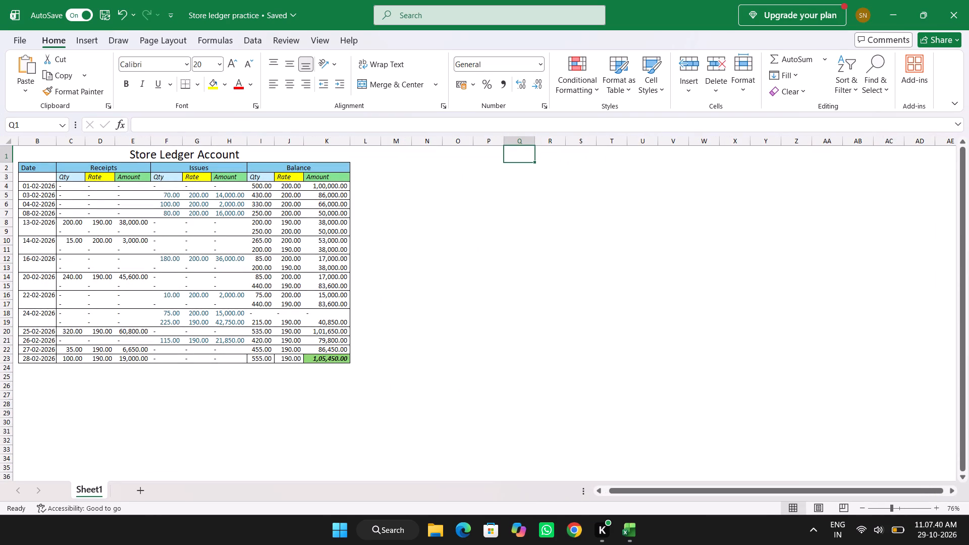
{"action": "left_click", "coordinate": [528, 158]}
{"action": "left_click", "coordinate": [449, 174]}
{"action": "left_click", "coordinate": [456, 162]}
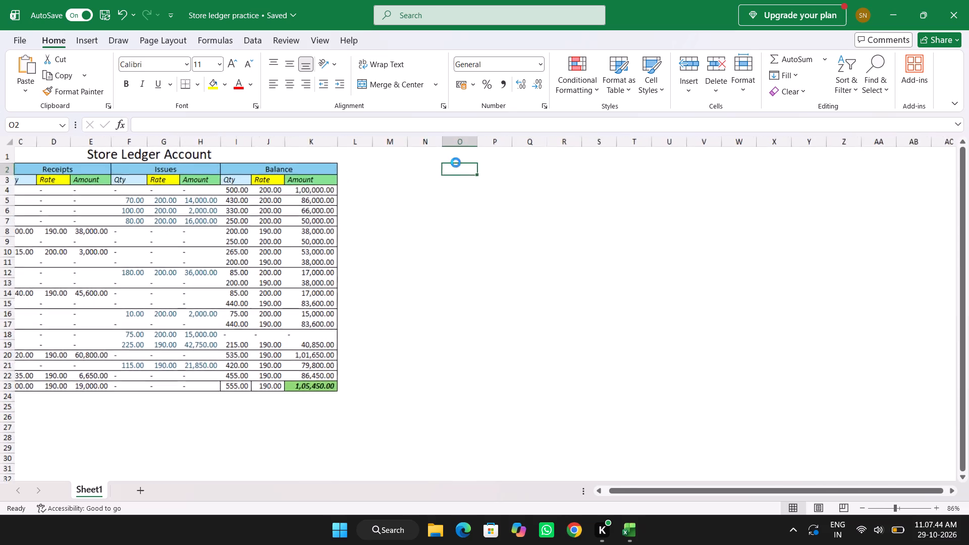
{"action": "scroll", "coordinate": [456, 162], "scroll_direction": "right", "scroll_amount": 2}
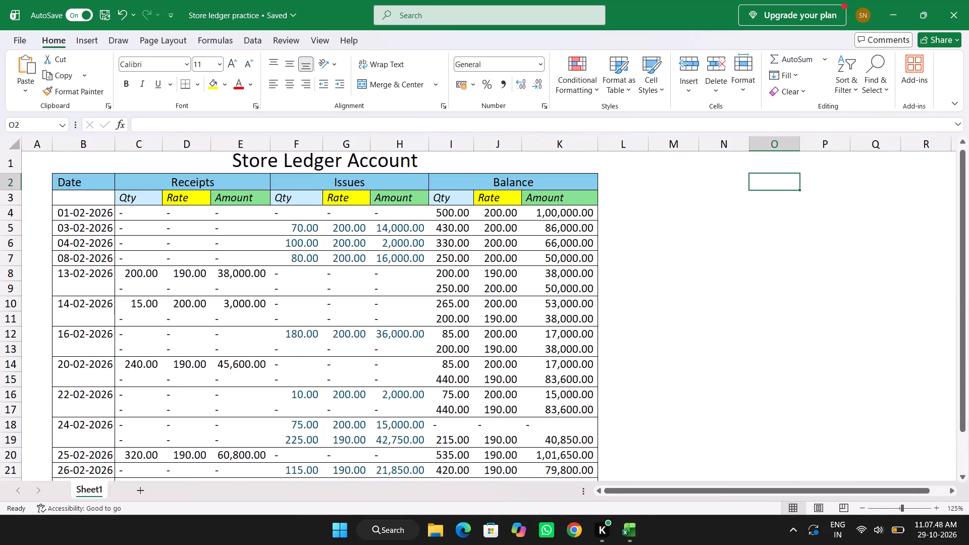
{"action": "left_click", "coordinate": [727, 189]}
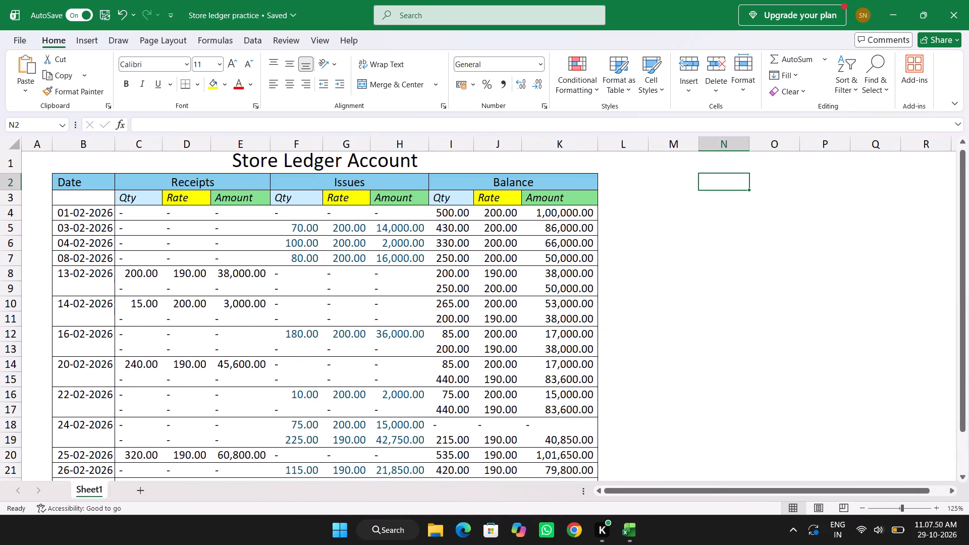
{"action": "key", "text": "d"}
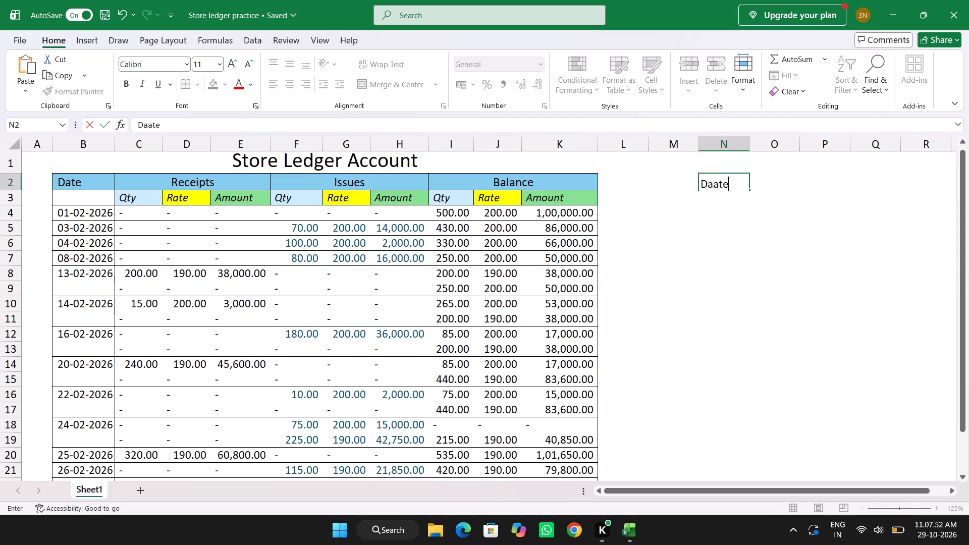
{"action": "key", "text": "BackSpace"}
{"action": "key", "text": "BackSpace"}
{"action": "key", "text": "BackSpace"}
{"action": "type", "text": "te"}
{"action": "key", "text": "Right"}
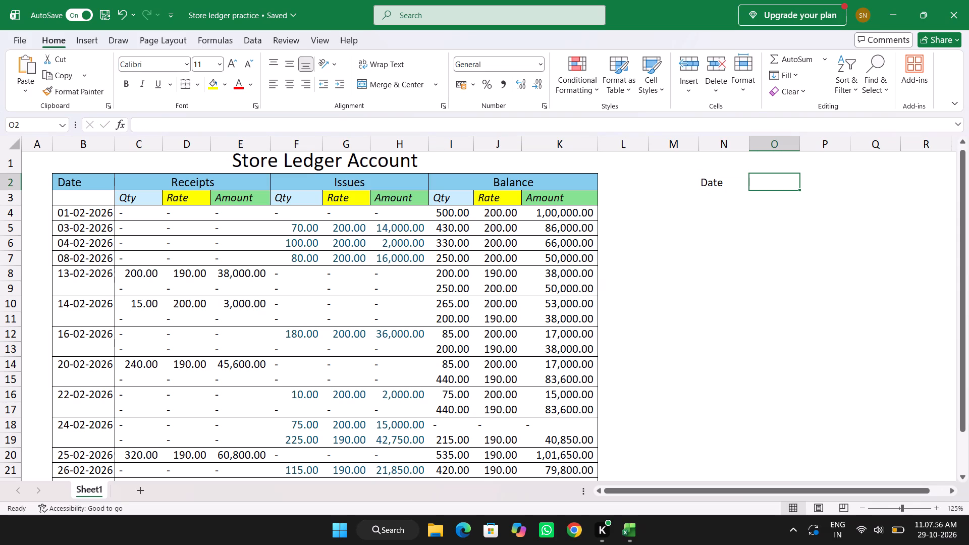
Enter the heading Receipts in cell O2, next to Date.
{"action": "type", "text": "eceiots"}
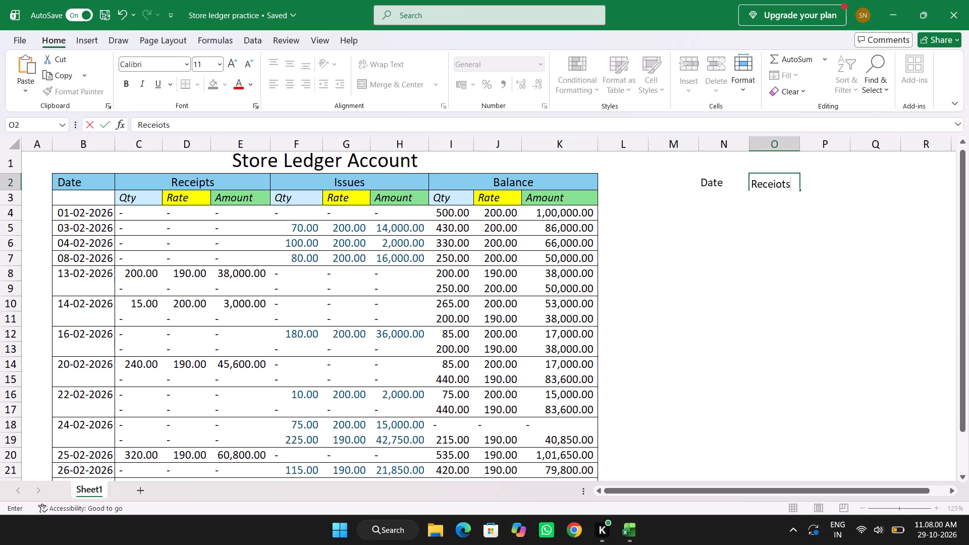
{"action": "key", "text": "BackSpace"}
{"action": "key", "text": "BackSpace"}
{"action": "key", "text": "BackSpace"}
{"action": "type", "text": "pts"}
{"action": "key", "text": "Right"}
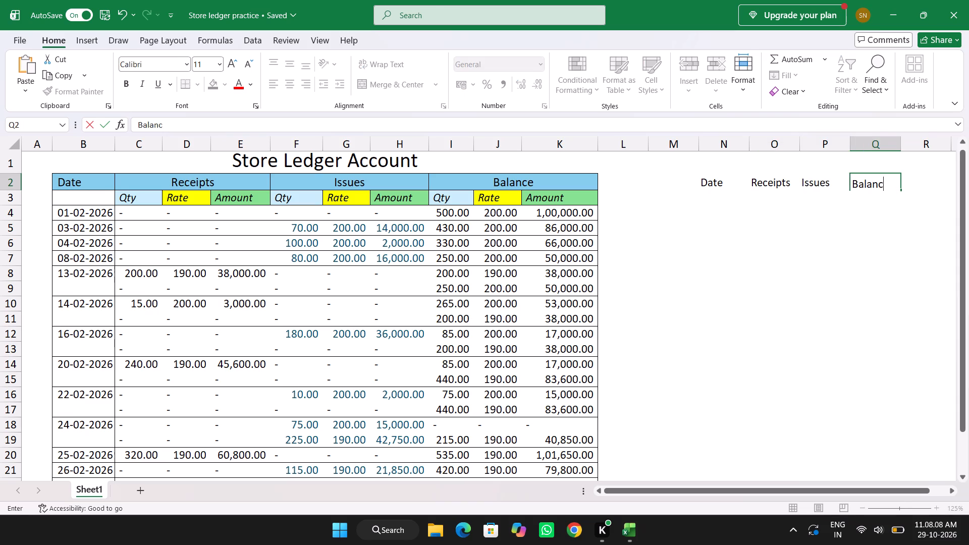
Erase the partly typed Balance heading in Q2 and the Issues heading in P2.
{"action": "key", "text": "BackSpace"}
{"action": "key", "text": "BackSpace"}
{"action": "key", "text": "BackSpace"}
{"action": "key", "text": "BackSpace"}
{"action": "key", "text": "BackSpace"}
{"action": "key", "text": "BackSpace"}
{"action": "key", "text": "BackSpace"}
{"action": "key", "text": "Left"}
{"action": "key", "text": "Left"}
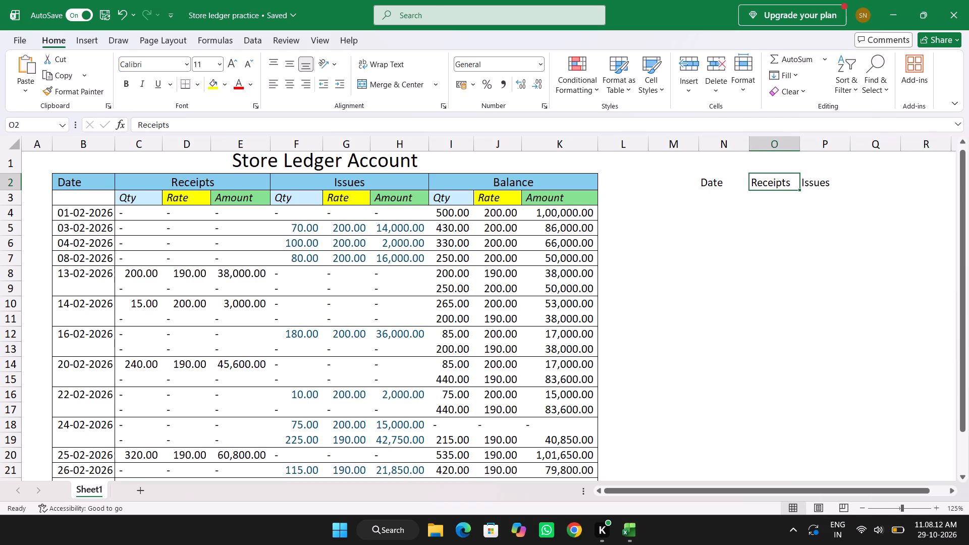
{"action": "key", "text": "Right"}
{"action": "key", "text": "BackSpace"}
{"action": "key", "text": "BackSpace"}
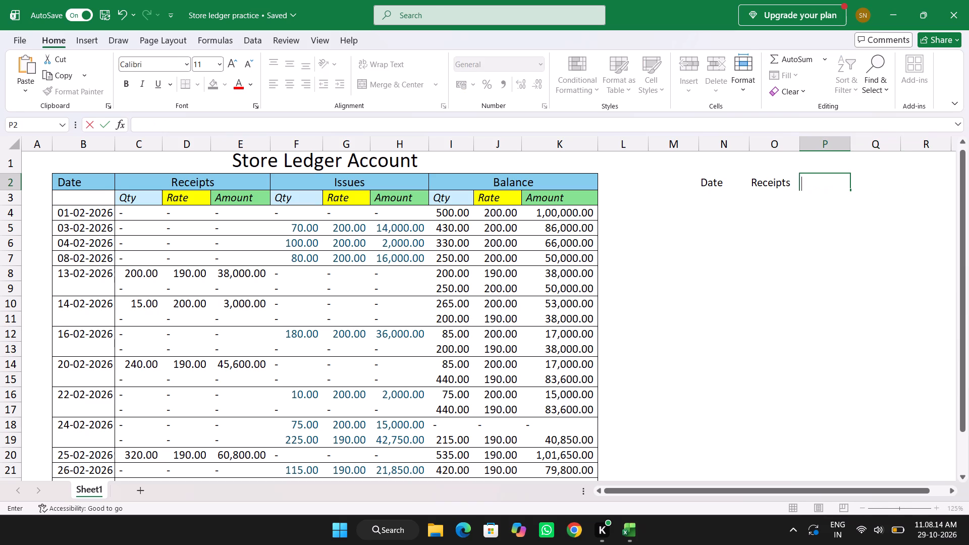
{"action": "key", "text": "Left"}
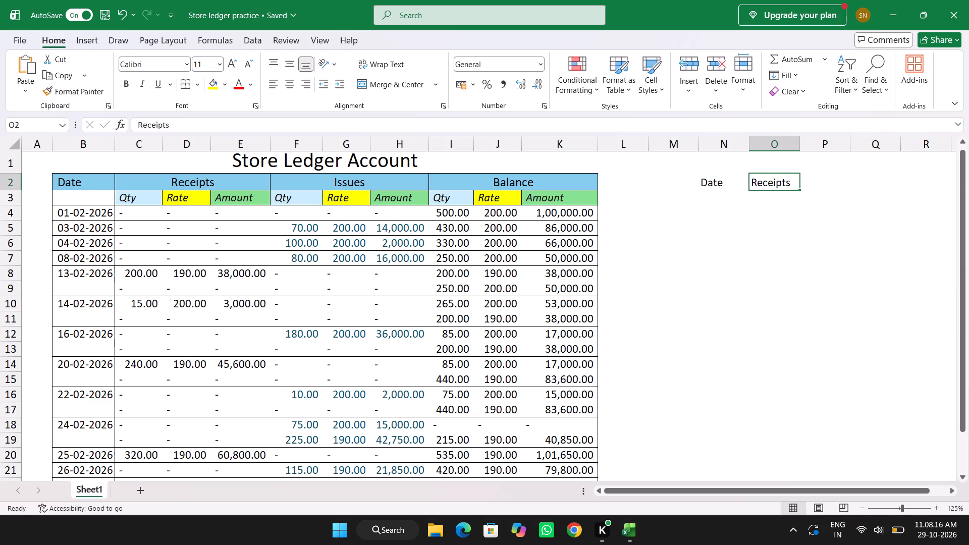
Select the range O2:Q2, starting from the new Receipts heading.
{"action": "key", "text": "ctrl+Right"}
{"action": "key", "text": "ctrl+Left"}
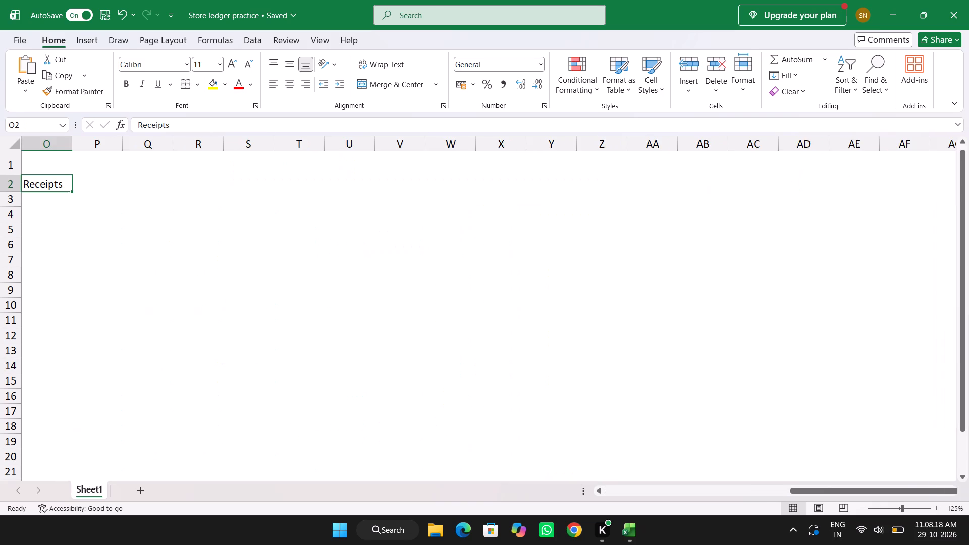
{"action": "key", "text": "ctrl+Left"}
{"action": "key", "text": "ctrl+Left"}
{"action": "key", "text": "ctrl+Left"}
{"action": "key", "text": "ctrl+Left"}
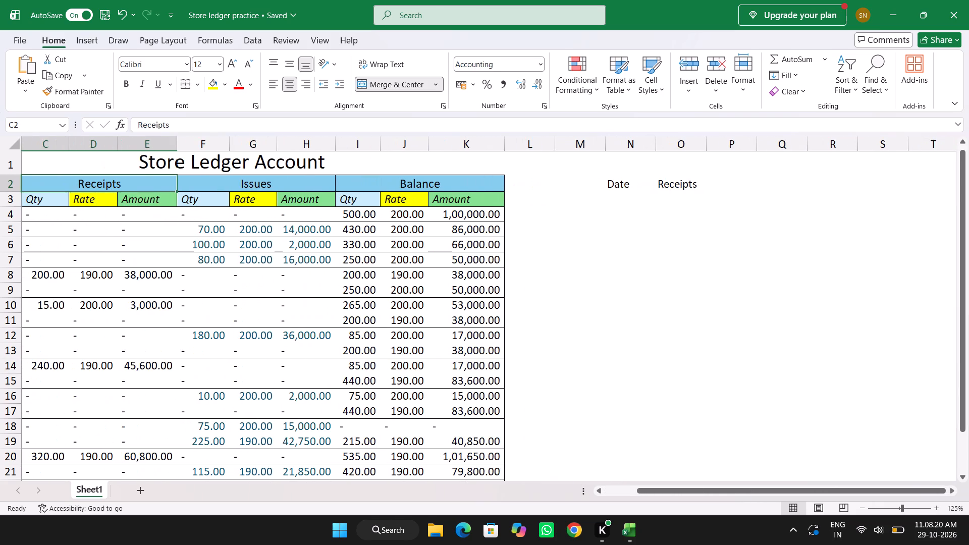
{"action": "key", "text": "ctrl+Right"}
{"action": "key", "text": "ctrl+Right"}
{"action": "key", "text": "ctrl+Right"}
{"action": "key", "text": "ctrl+Right"}
{"action": "key", "text": "shift+Right"}
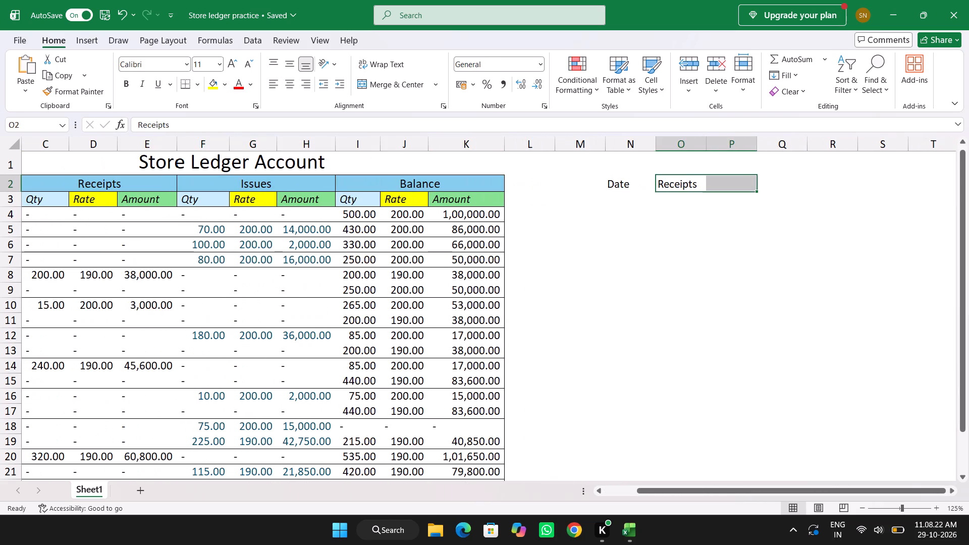
{"action": "key", "text": "shift+Right"}
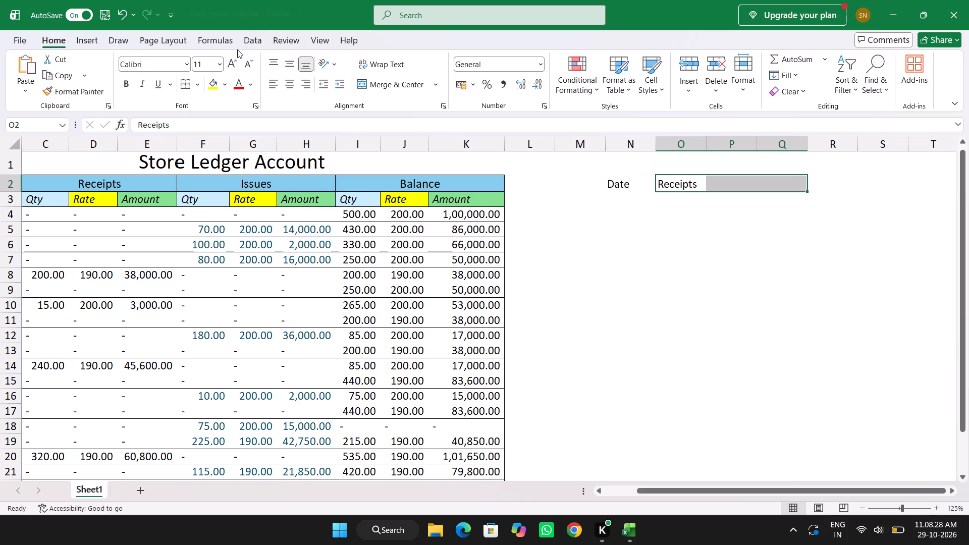
Turn on the display of gridlines on the sheet.
{"action": "left_click", "coordinate": [282, 33]}
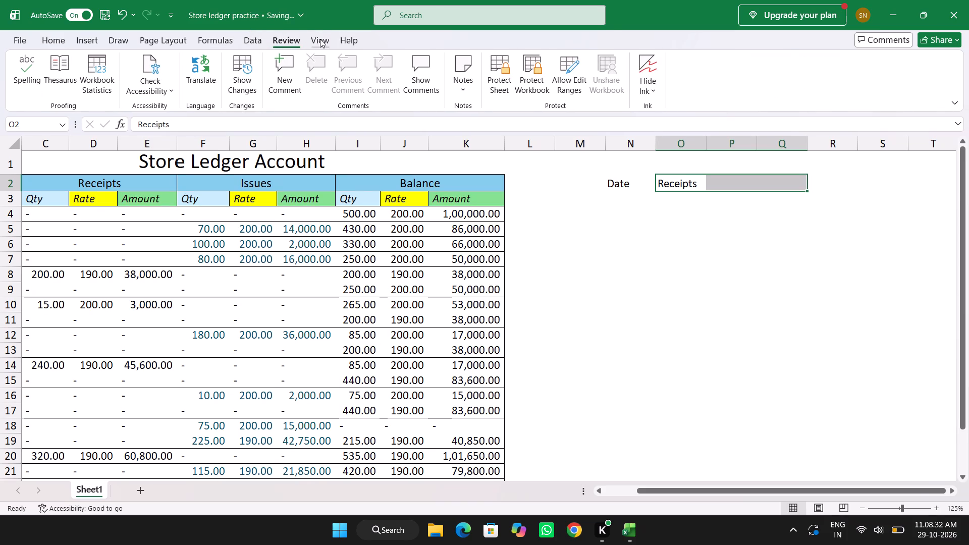
{"action": "left_click", "coordinate": [320, 39]}
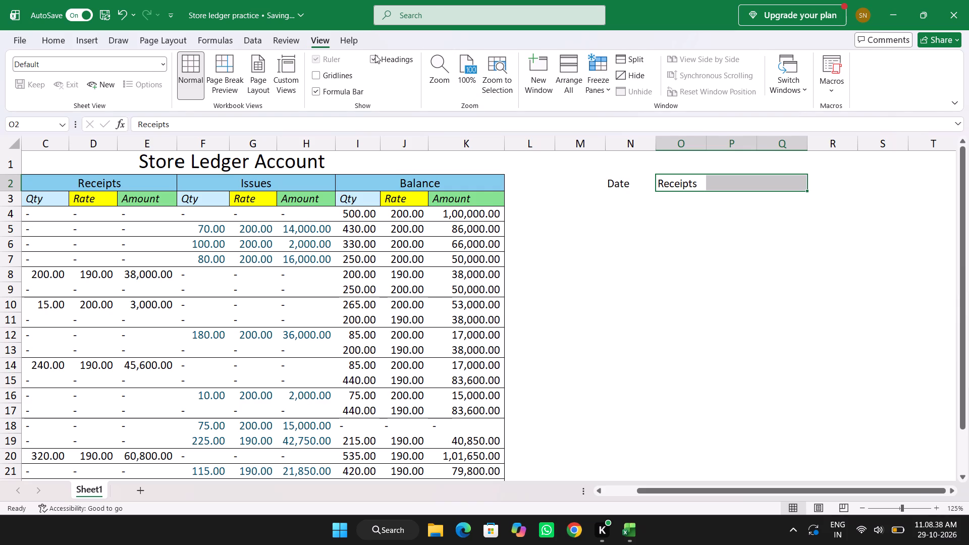
{"action": "left_click", "coordinate": [316, 76]}
{"action": "left_click", "coordinate": [316, 76]}
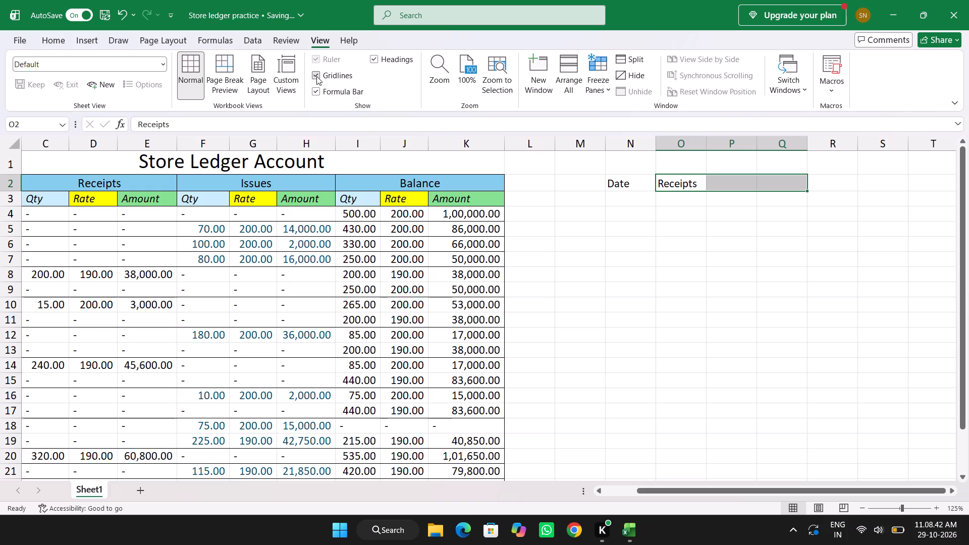
{"action": "left_click", "coordinate": [316, 76]}
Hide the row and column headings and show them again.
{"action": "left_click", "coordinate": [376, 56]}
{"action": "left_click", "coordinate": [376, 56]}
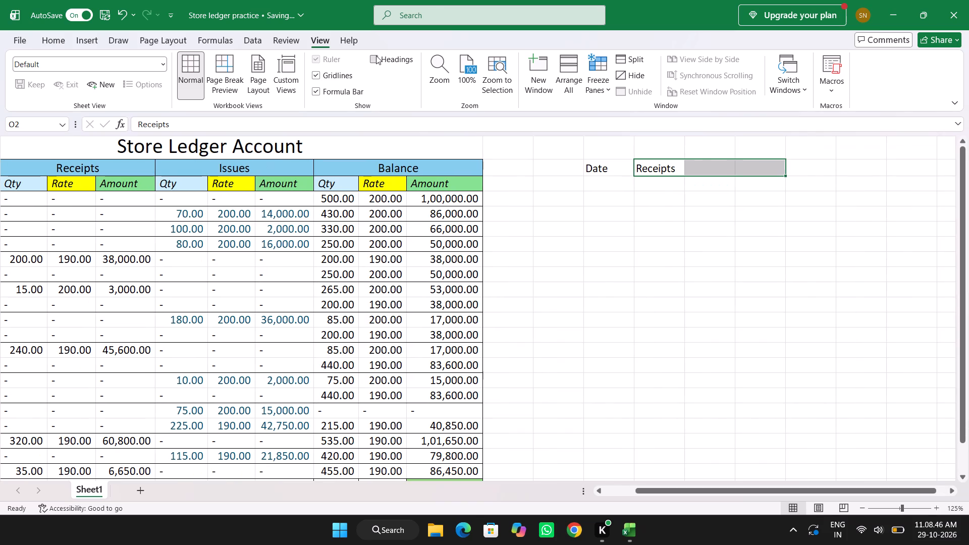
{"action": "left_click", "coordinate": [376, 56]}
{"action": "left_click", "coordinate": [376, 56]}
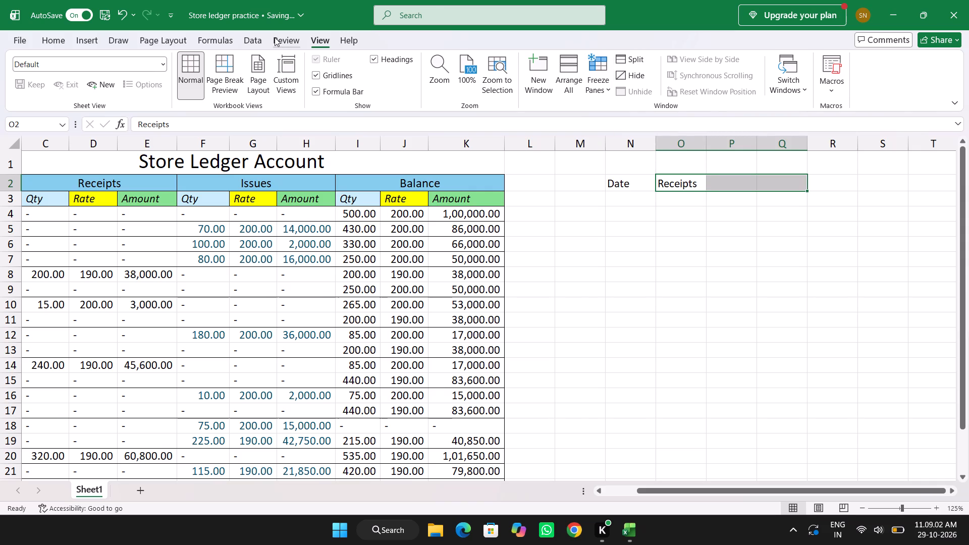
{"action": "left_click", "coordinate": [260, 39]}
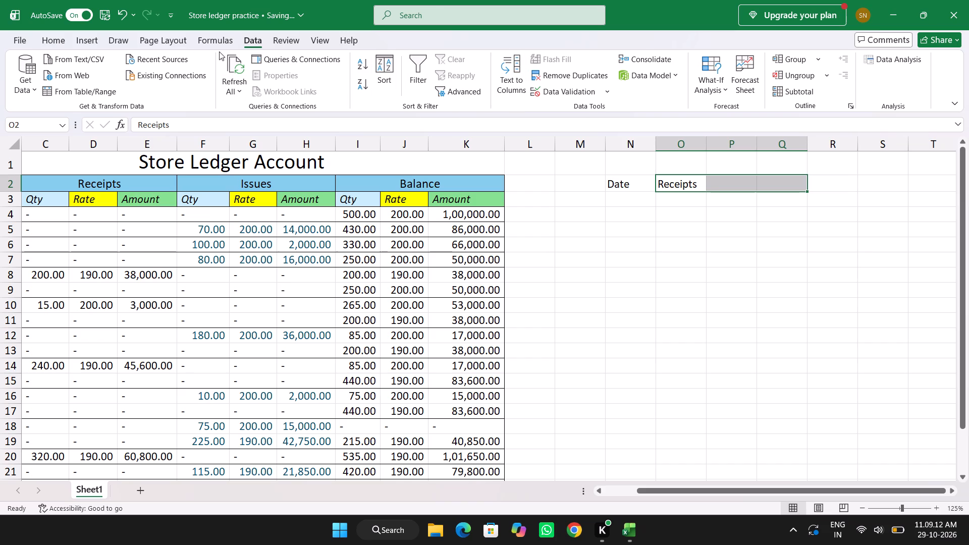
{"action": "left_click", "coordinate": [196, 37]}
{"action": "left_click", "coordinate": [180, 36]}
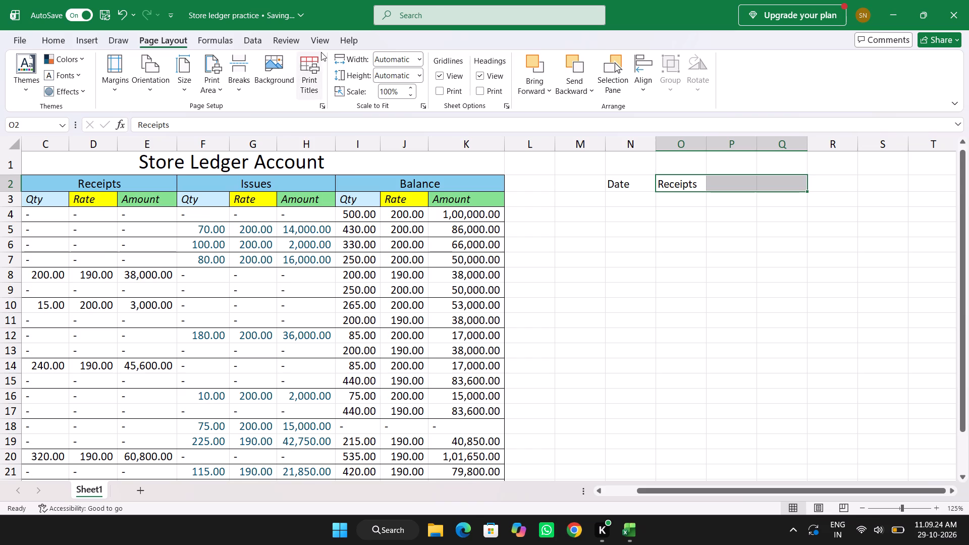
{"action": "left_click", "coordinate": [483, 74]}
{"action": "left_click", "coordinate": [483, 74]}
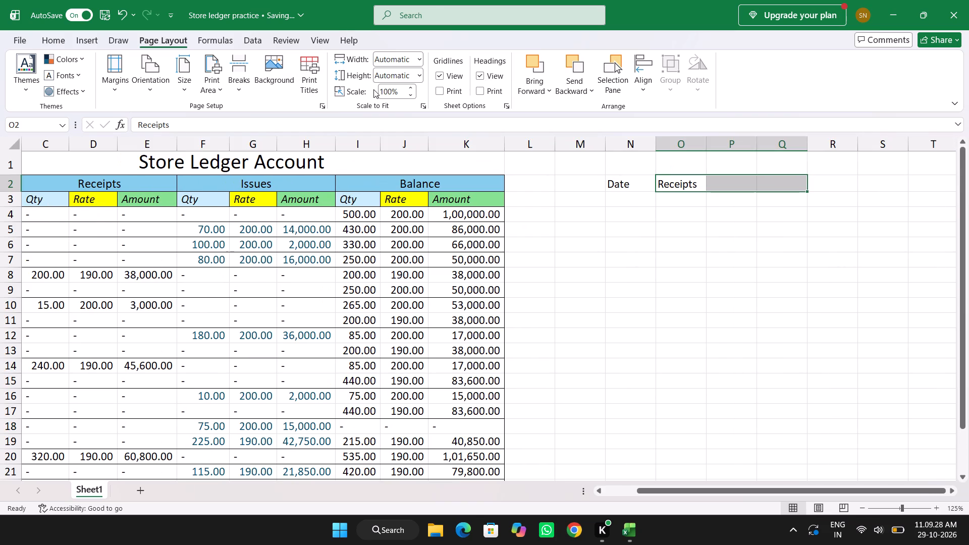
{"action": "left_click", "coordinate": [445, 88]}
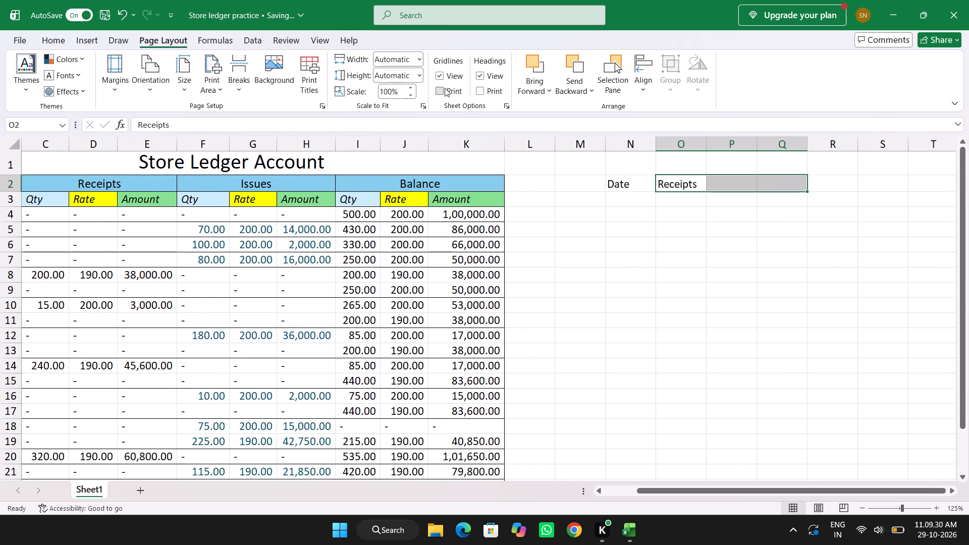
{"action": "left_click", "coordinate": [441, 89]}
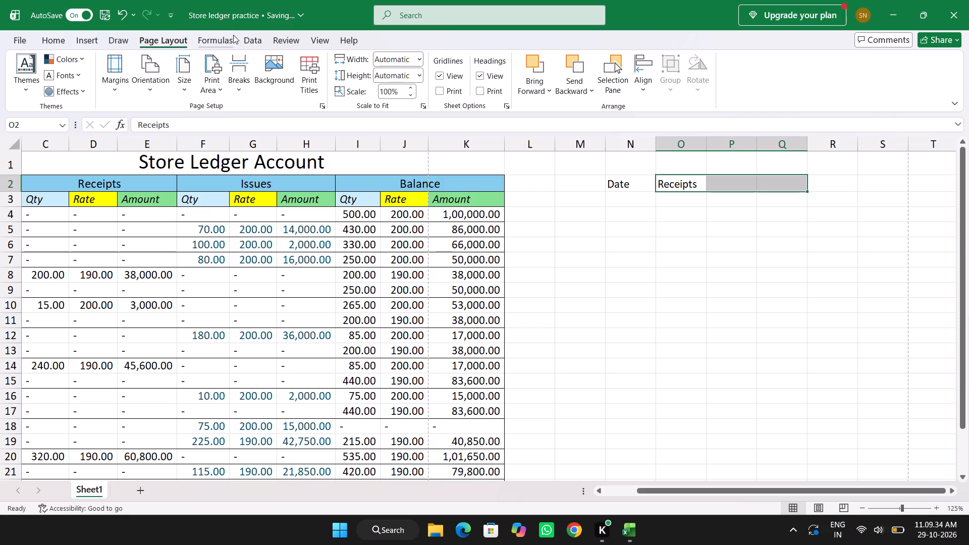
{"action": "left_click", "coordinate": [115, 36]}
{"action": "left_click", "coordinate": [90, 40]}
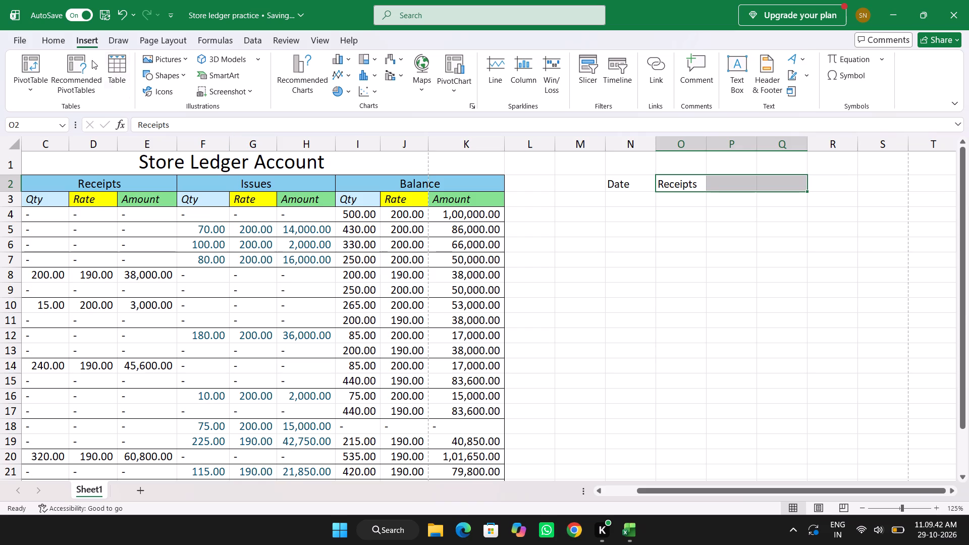
Merge and center the Receipts heading across O2:Q2.
{"action": "left_click", "coordinate": [49, 39]}
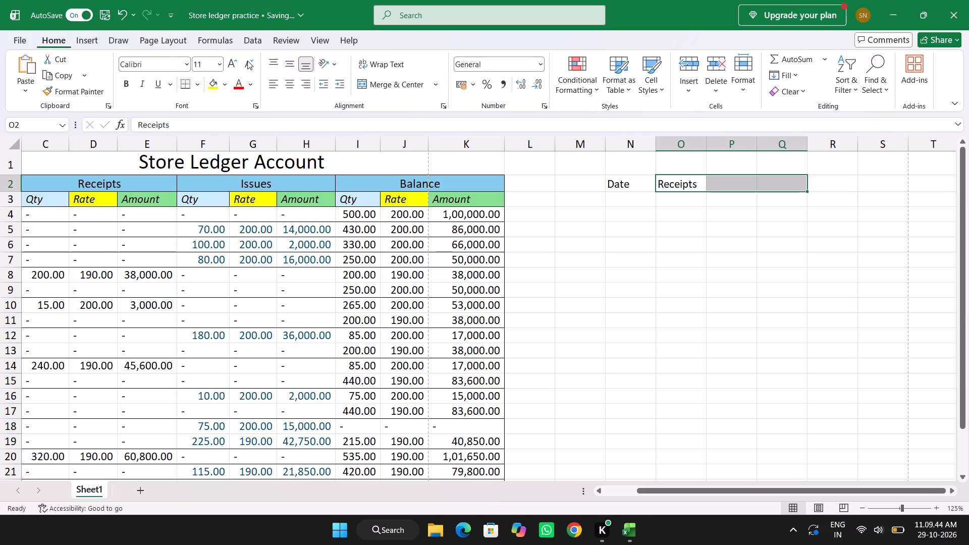
{"action": "left_click", "coordinate": [441, 85]}
{"action": "left_click", "coordinate": [411, 105]}
Enter the subheadings Qty, Rate and Amount in O3:Q3 under the new Receipts heading.
{"action": "left_click", "coordinate": [680, 195]}
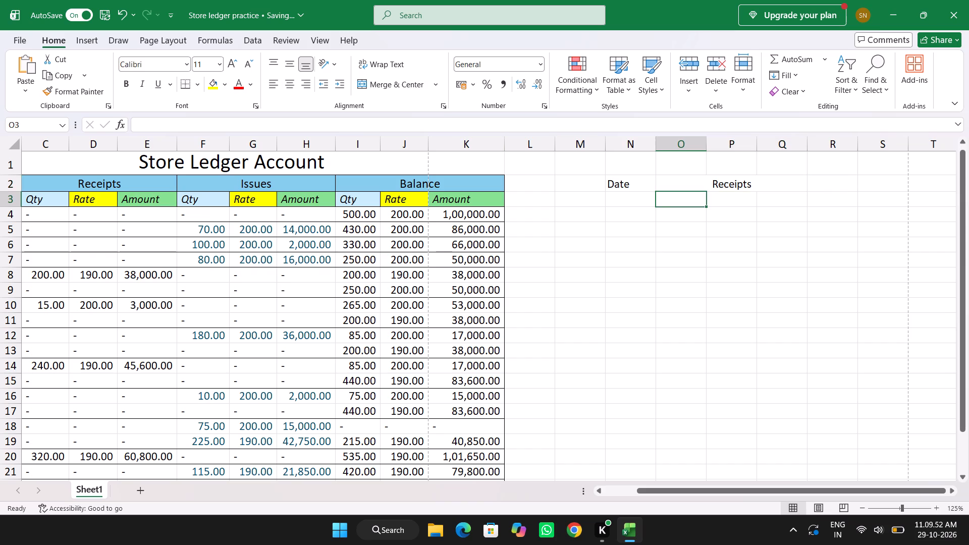
{"action": "type", "text": "ty"}
{"action": "key", "text": "Right"}
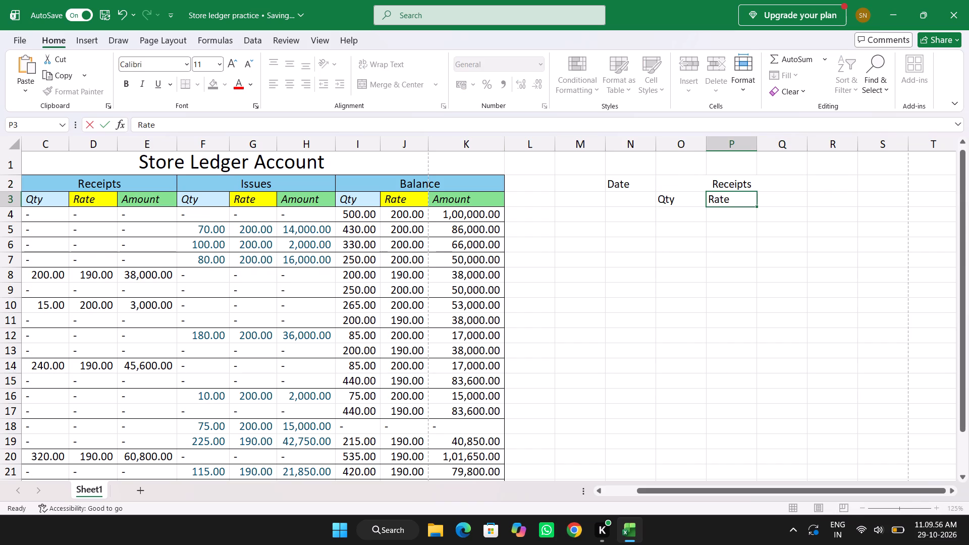
{"action": "type", "text": "mp"}
{"action": "key", "text": "BackSpace"}
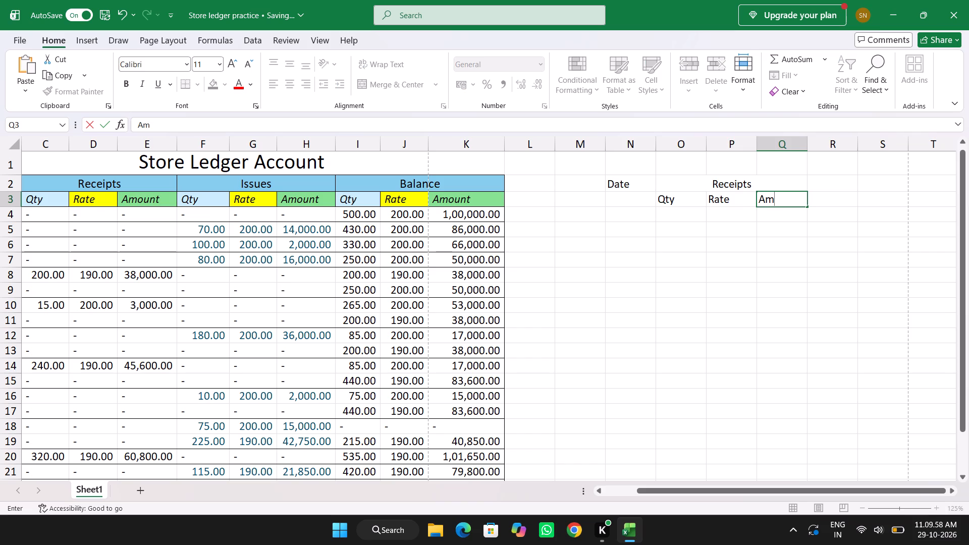
{"action": "type", "text": "ount"}
{"action": "key", "text": "Right"}
Enter the heading Issues in R2 and merge and center it across R2:T2.
{"action": "key", "text": "Up"}
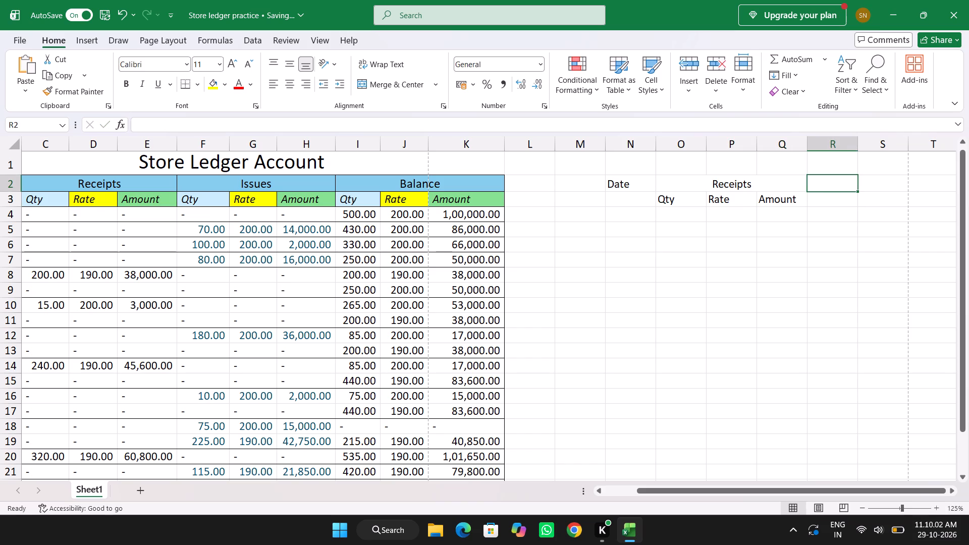
{"action": "type", "text": "ssues"}
{"action": "key", "text": "shift+Right"}
{"action": "key", "text": "shift+Right"}
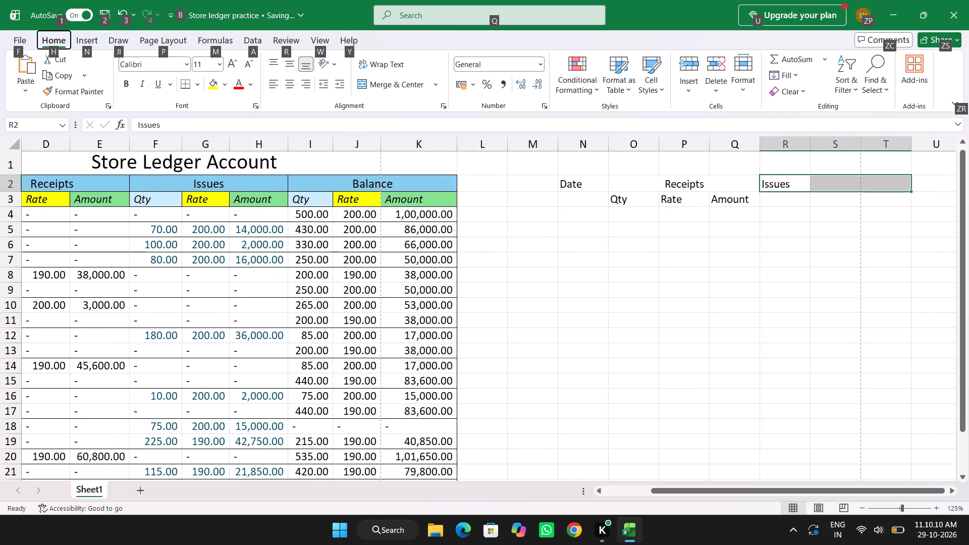
{"action": "key", "text": "h"}
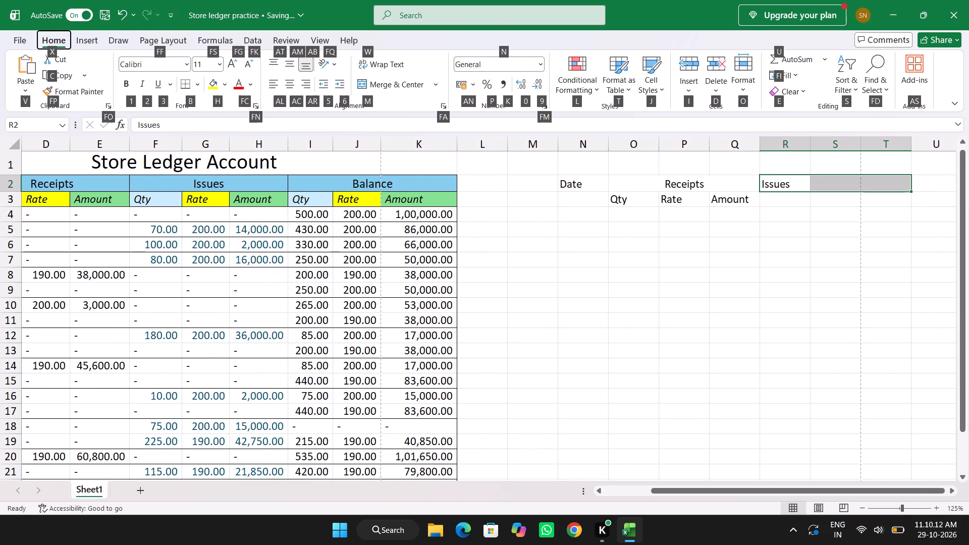
{"action": "key", "text": "m"}
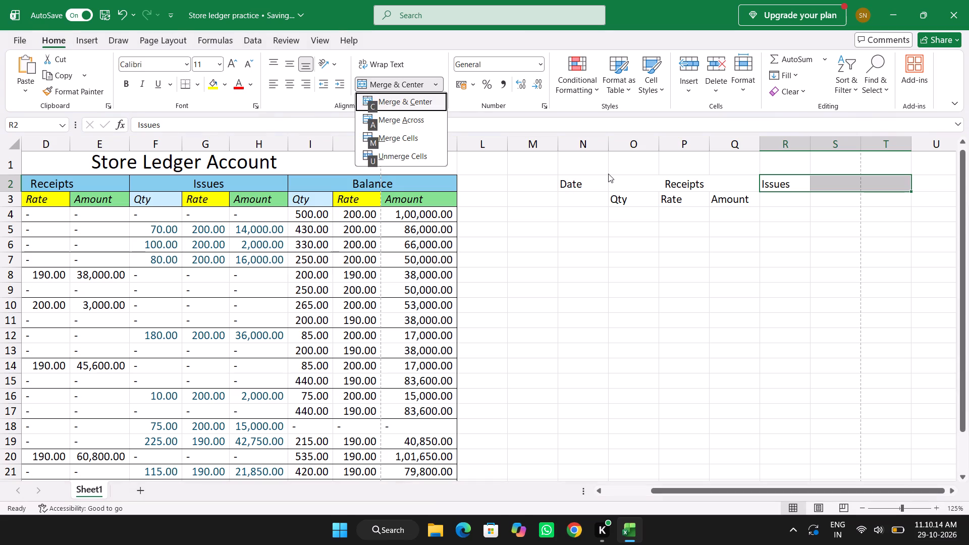
{"action": "key", "text": "c"}
Enter the subheadings Qty, Rate and Amount in R3:T3 under the new Issues heading.
{"action": "key", "text": "Down"}
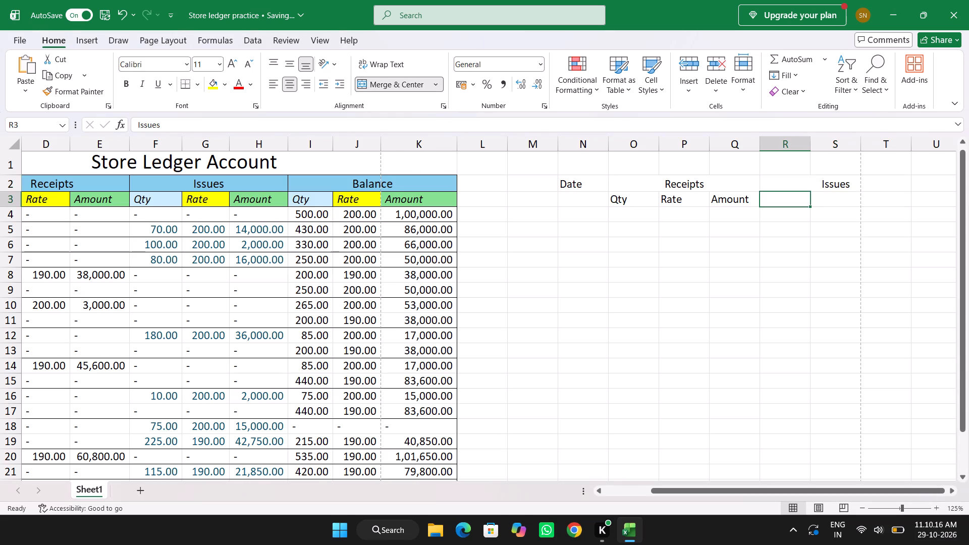
{"action": "key", "text": "Left"}
{"action": "key", "text": "Right"}
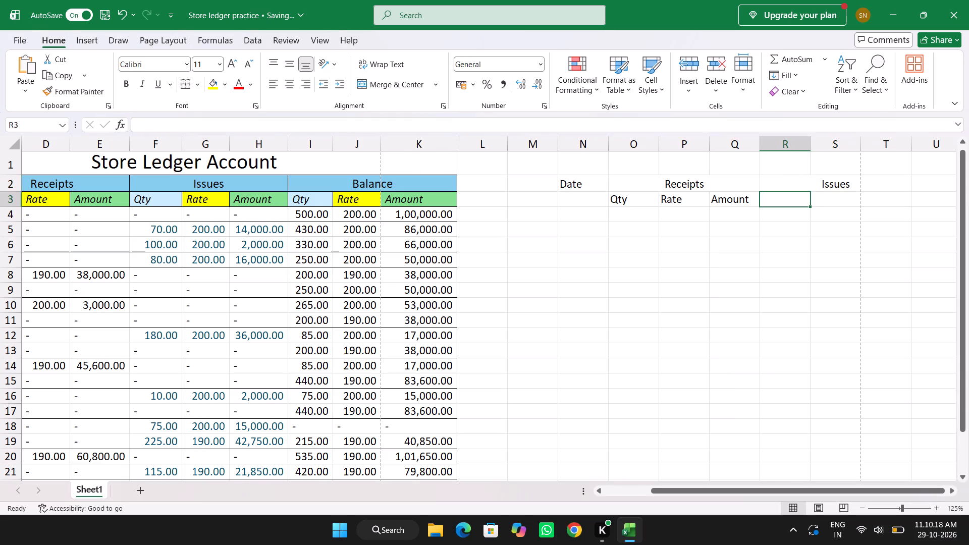
{"action": "key", "text": "q"}
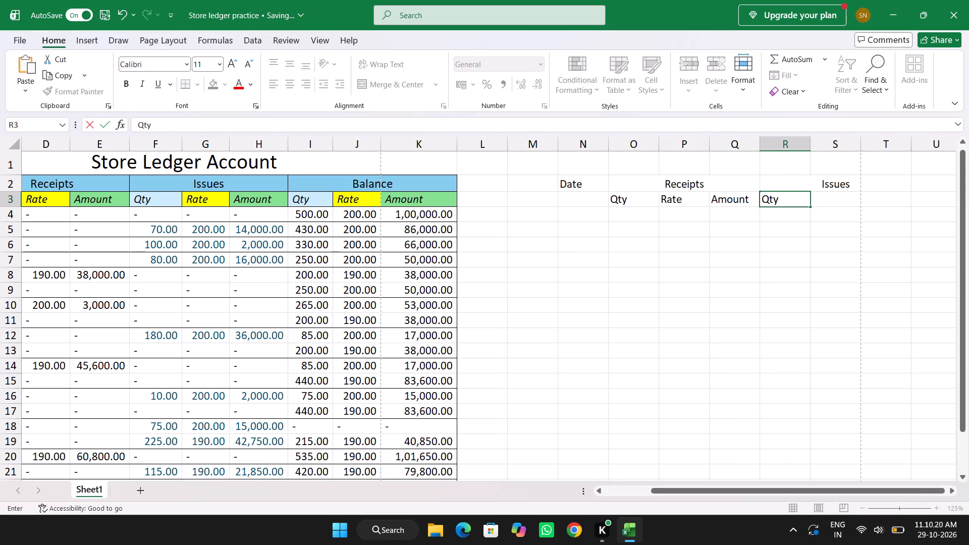
{"action": "key", "text": "Right"}
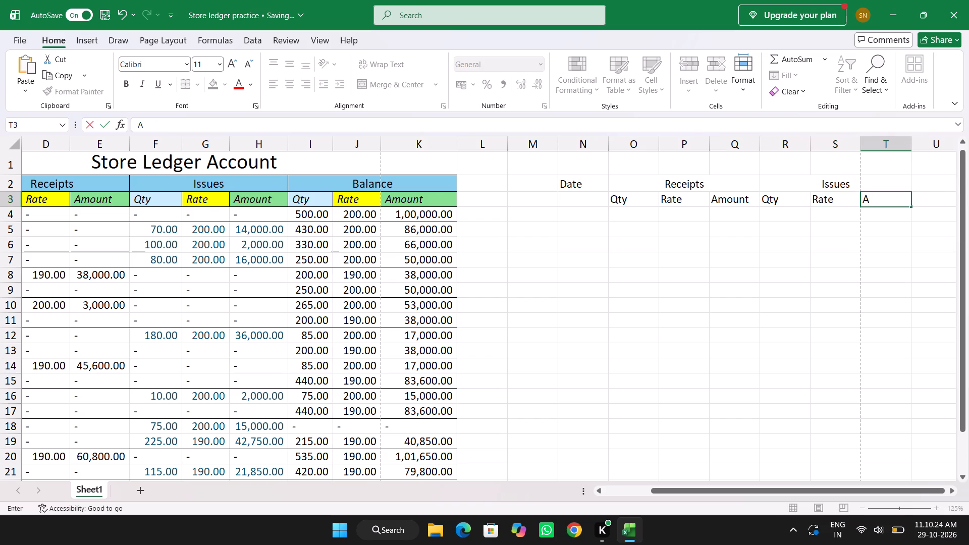
{"action": "type", "text": "moutn"}
{"action": "key", "text": "BackSpace"}
{"action": "key", "text": "BackSpace"}
{"action": "type", "text": "nt"}
{"action": "key", "text": "Right"}
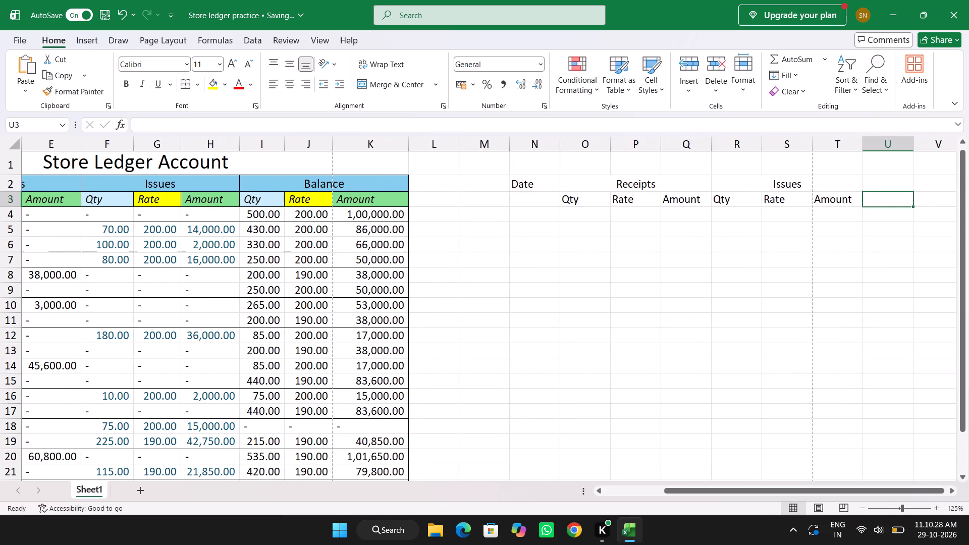
Enter the heading Balance in U2 and merge and center it across U2:W2.
{"action": "key", "text": "Right"}
{"action": "key", "text": "Up"}
{"action": "key", "text": "Left"}
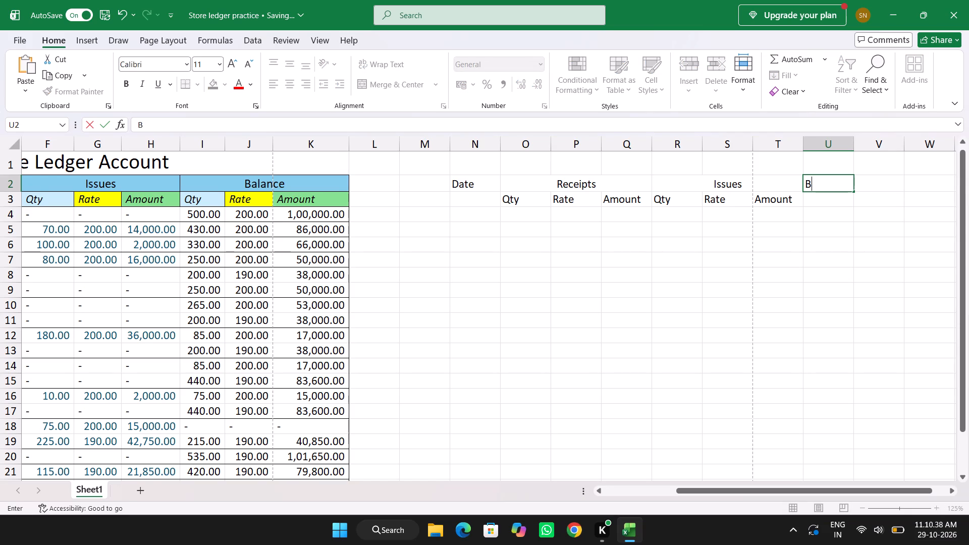
{"action": "type", "text": "alance"}
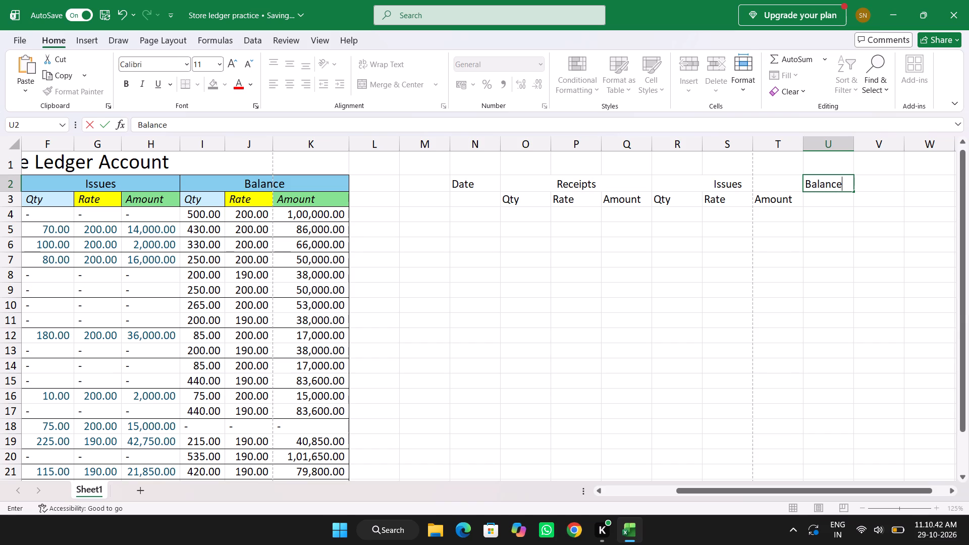
{"action": "key", "text": "shift+Right"}
{"action": "key", "text": "shift+Right"}
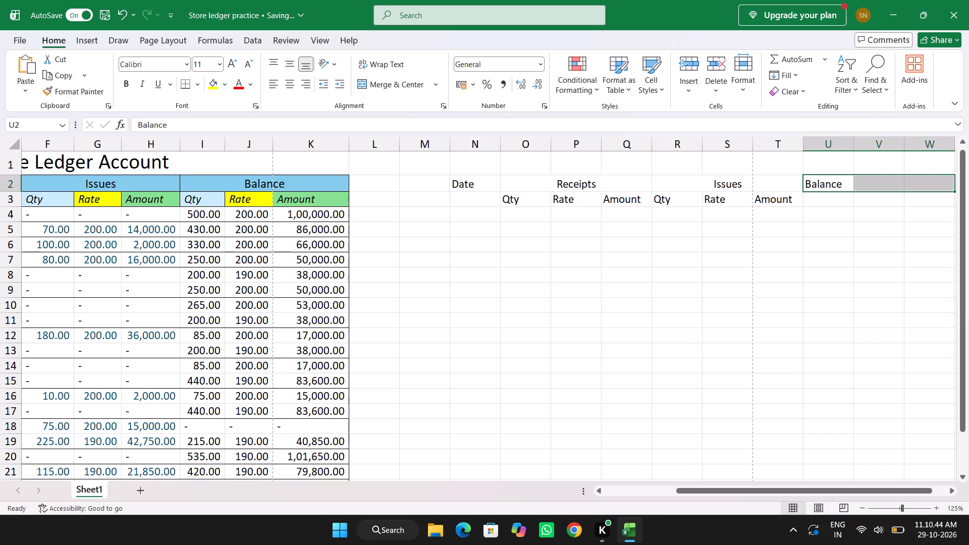
{"action": "type", "text": "hmc"}
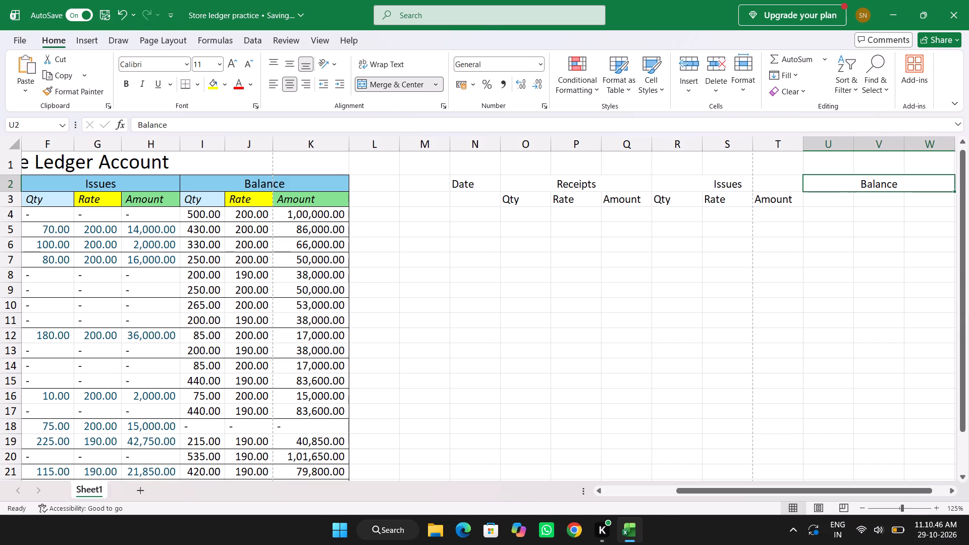
Enter the subheadings Qty, Rate and Amount in U3:W3 under the new Balance heading.
{"action": "key", "text": "Down"}
{"action": "key", "text": "Left"}
{"action": "key", "text": "Right"}
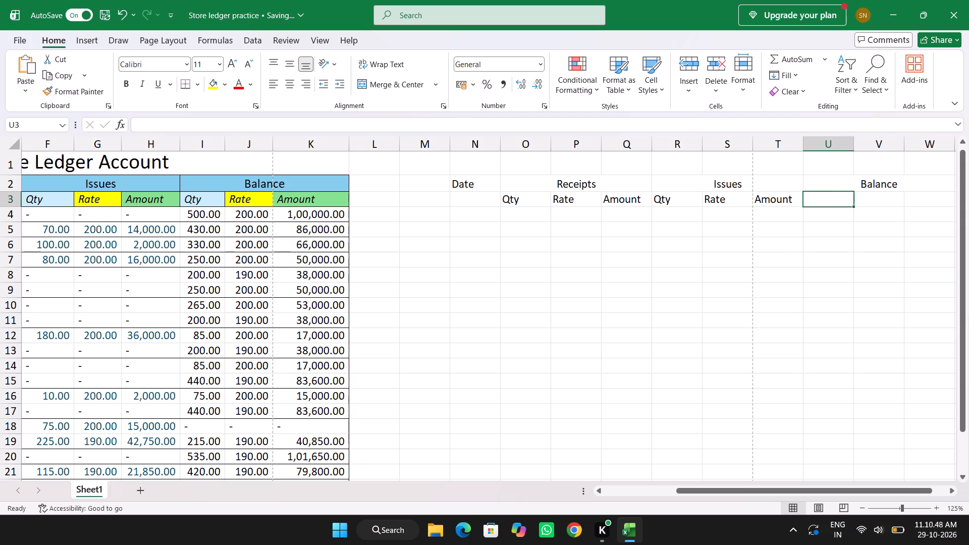
{"action": "type", "text": "ty"}
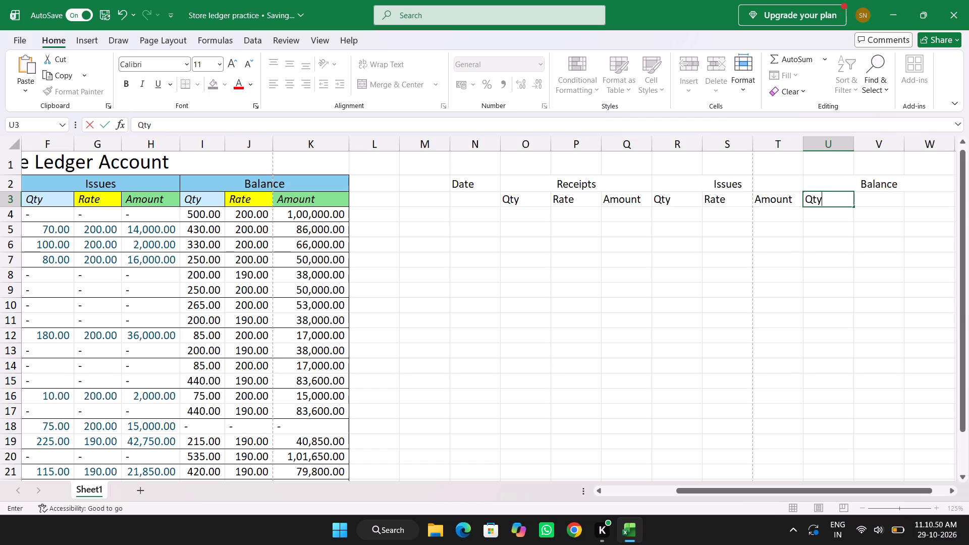
{"action": "type", "text": "ate"}
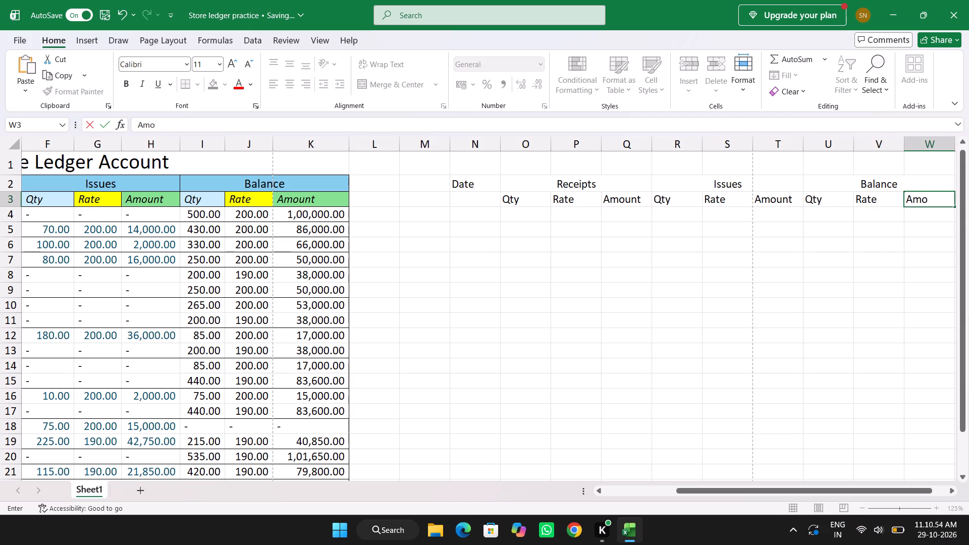
{"action": "key", "text": "Left"}
Enter the date 01-02-2026 in N4 as the first entry of the new table's Date column.
{"action": "key", "text": "Left"}
{"action": "key", "text": "Left"}
{"action": "key", "text": "Left"}
{"action": "key", "text": "Left"}
{"action": "key", "text": "Left"}
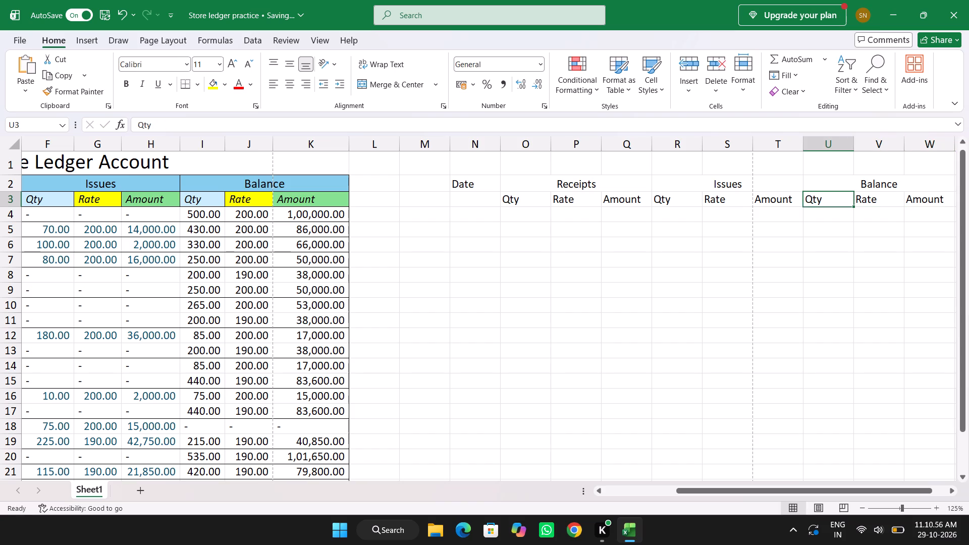
{"action": "key", "text": "Left"}
{"action": "key", "text": "Left"}
{"action": "key", "text": "Left"}
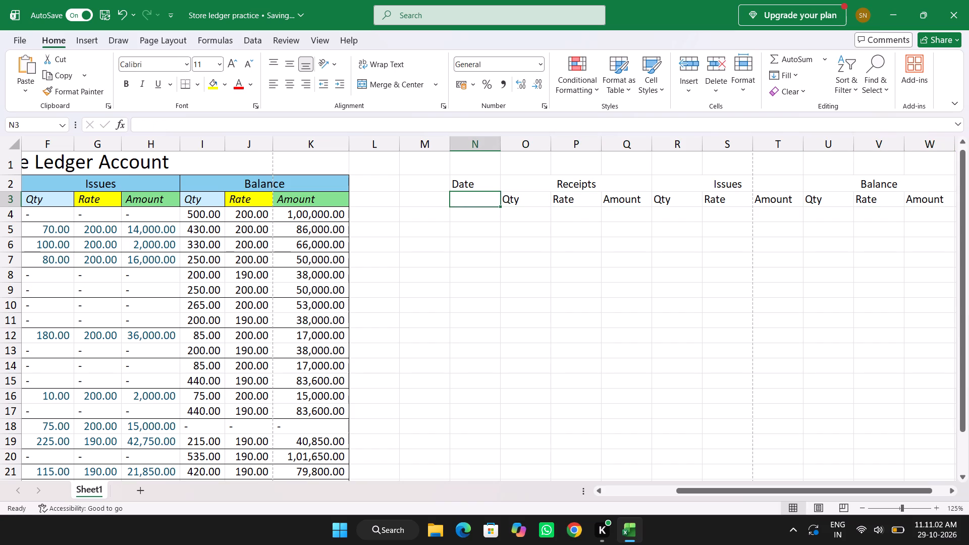
{"action": "key", "text": "Up"}
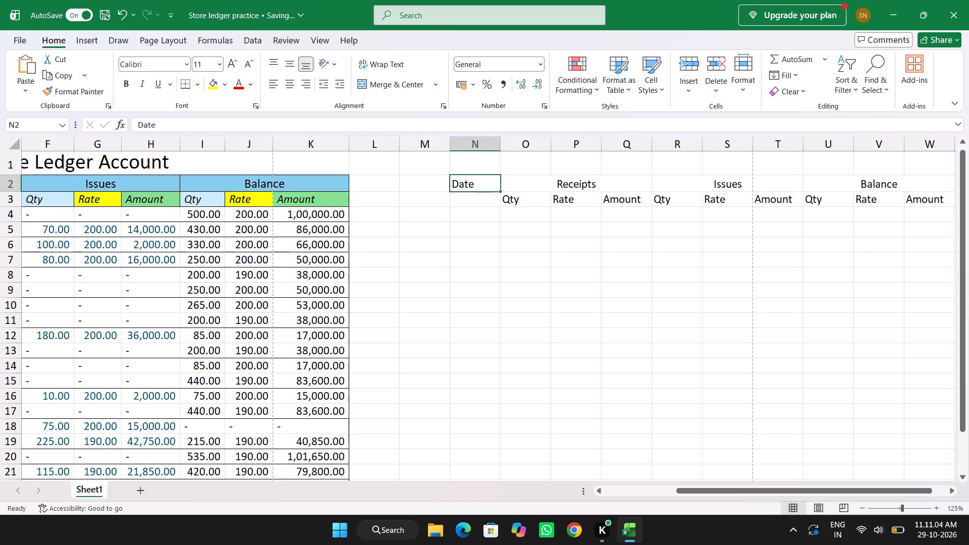
{"action": "key", "text": "Down"}
{"action": "key", "text": "Down"}
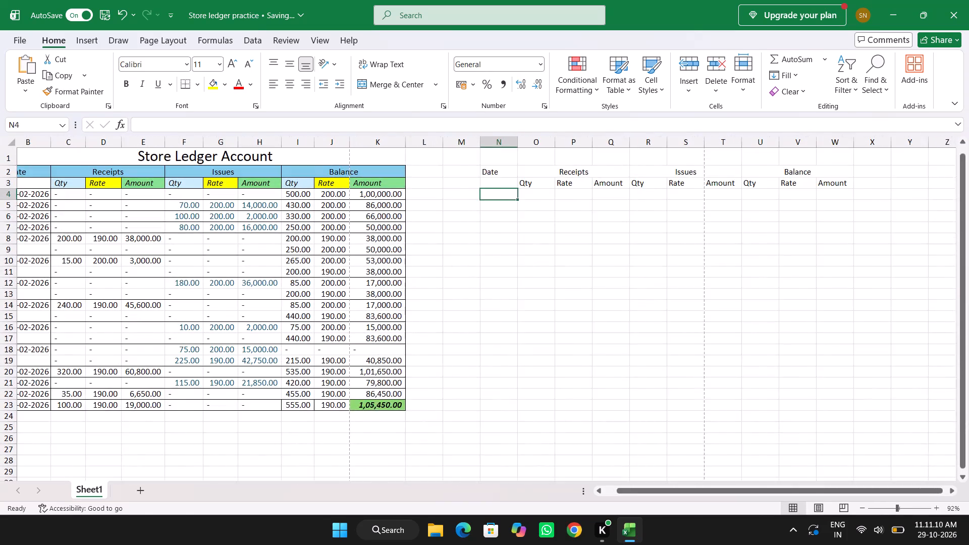
{"action": "scroll", "coordinate": [579, 231], "scroll_direction": "right", "scroll_amount": 1}
{"action": "type", "text": "01"}
{"action": "key", "text": "minus"}
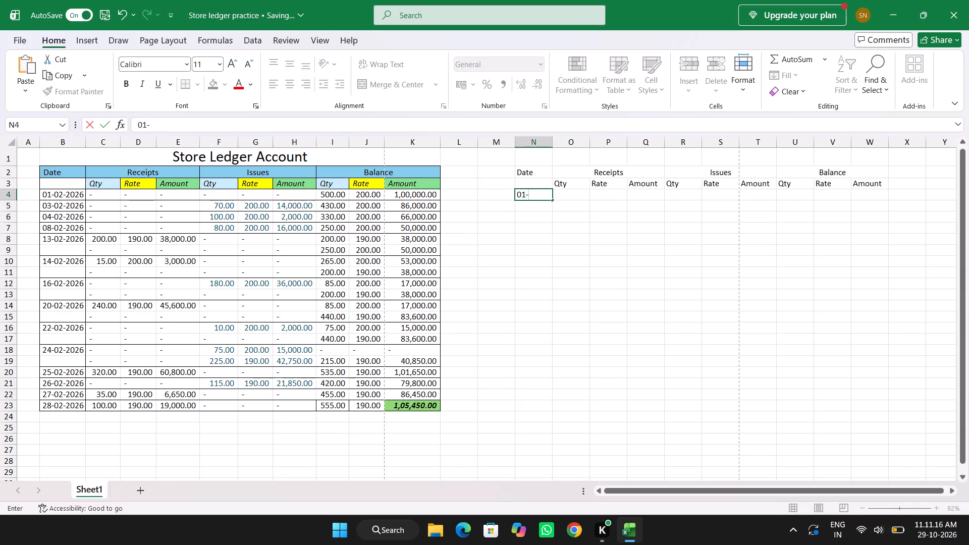
{"action": "type", "text": "02-2026"}
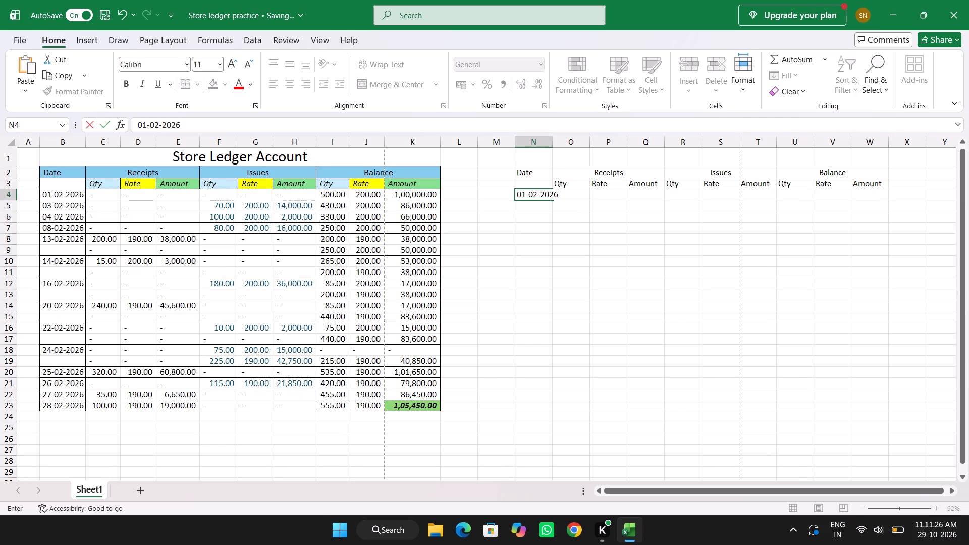
{"action": "left_click", "coordinate": [545, 212]}
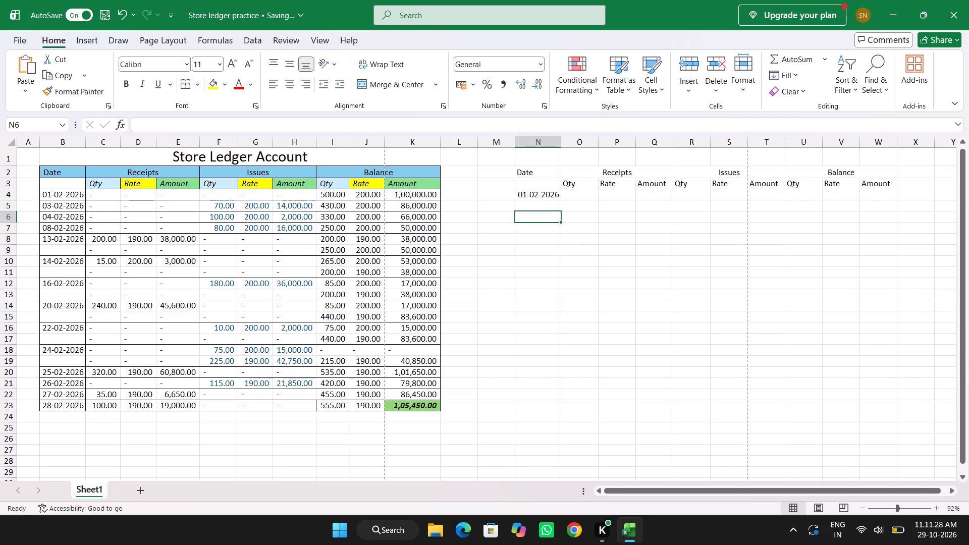
Widen column N slightly to give the dates more room.
{"action": "left_click_drag", "start_coordinate": [562, 142], "coordinate": [567, 140]}
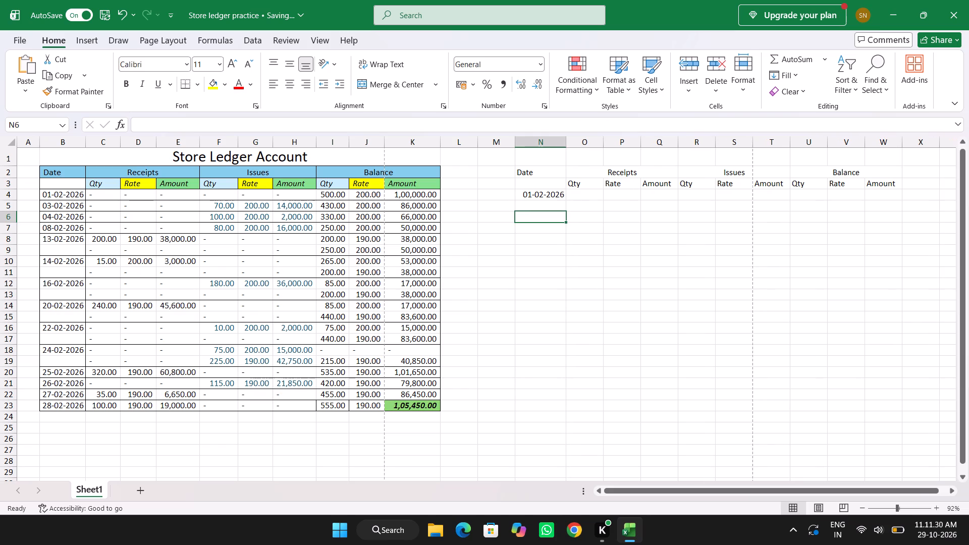
{"action": "left_click", "coordinate": [547, 207]}
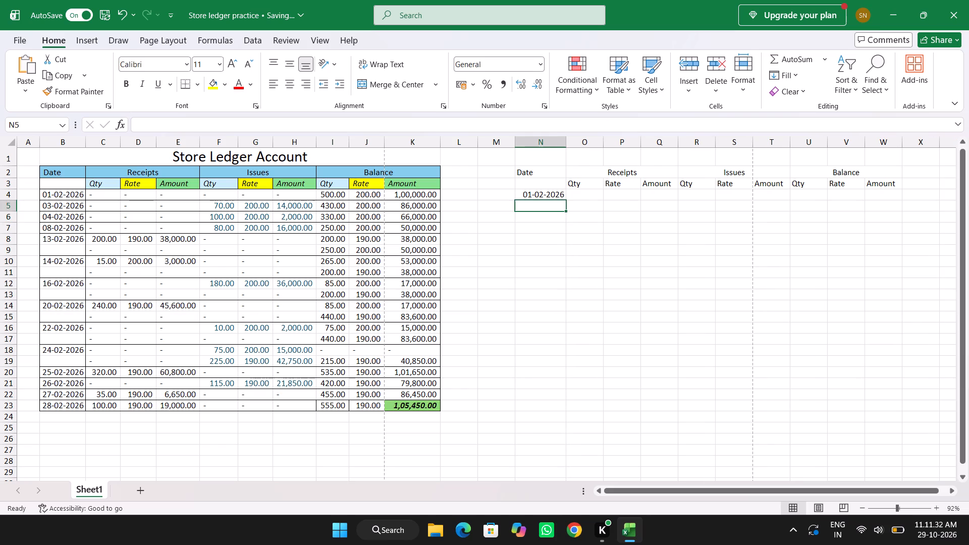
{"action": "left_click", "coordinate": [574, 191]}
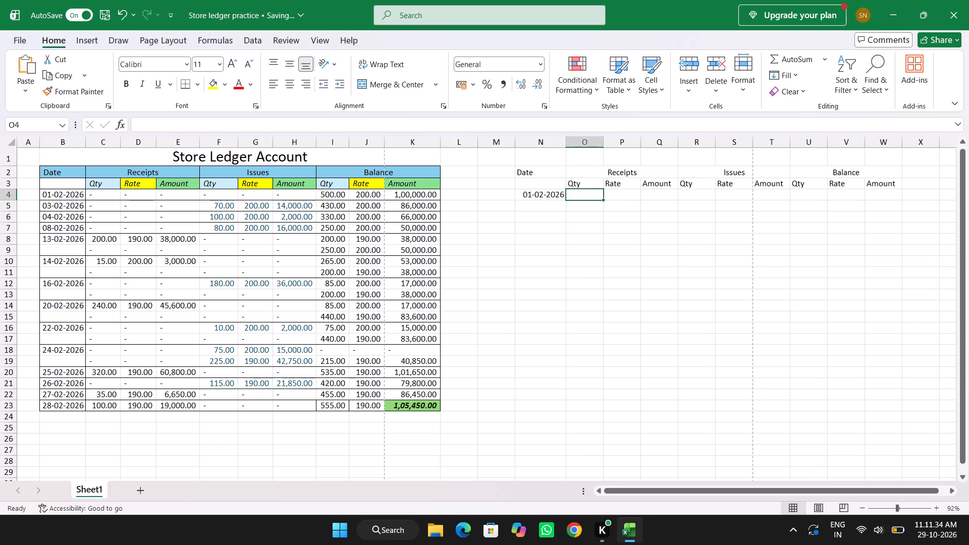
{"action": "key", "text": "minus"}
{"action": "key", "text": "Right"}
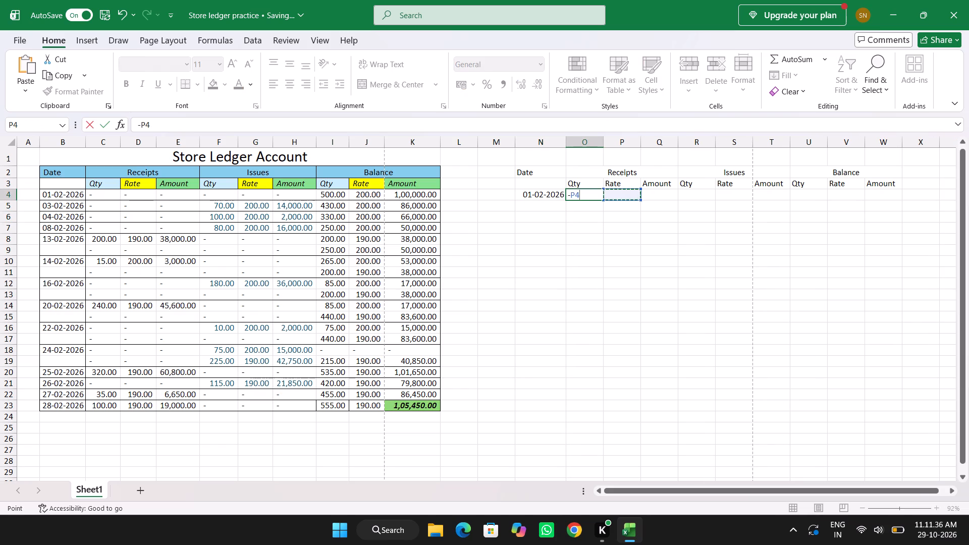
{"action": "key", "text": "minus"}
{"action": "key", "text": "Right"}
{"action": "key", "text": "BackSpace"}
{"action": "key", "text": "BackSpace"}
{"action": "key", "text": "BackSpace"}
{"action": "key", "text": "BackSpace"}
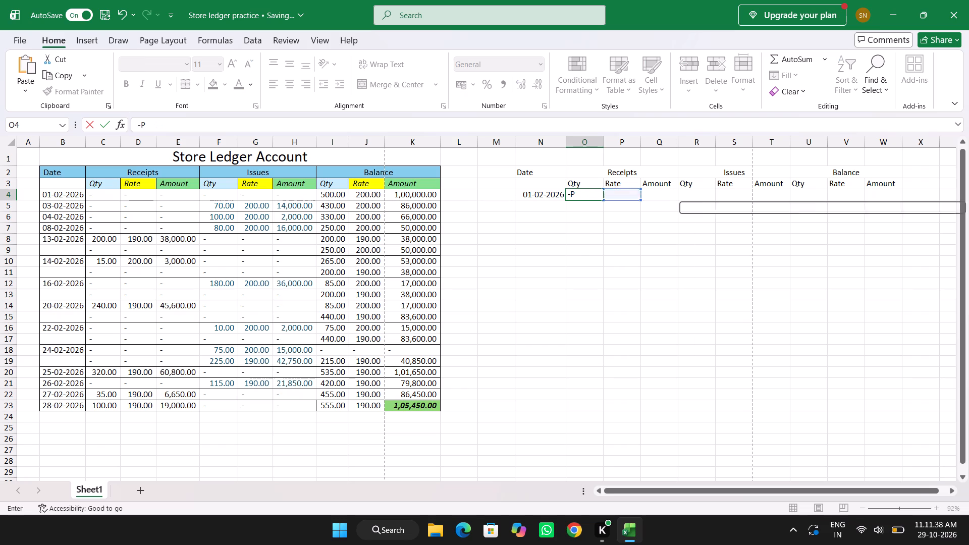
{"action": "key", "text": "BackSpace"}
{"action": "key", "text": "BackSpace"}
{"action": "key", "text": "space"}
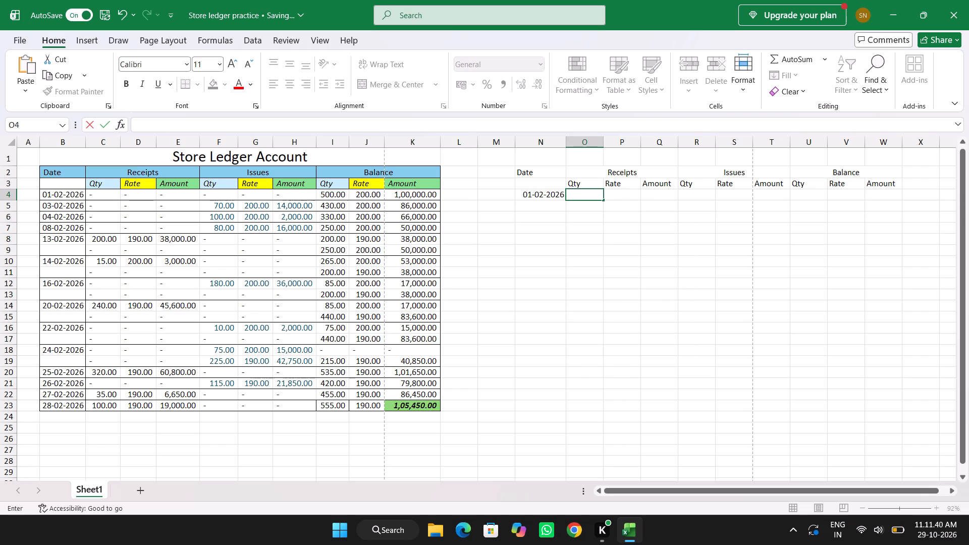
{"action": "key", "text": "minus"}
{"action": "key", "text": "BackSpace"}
Enter the 01-02-2026 balance quantity 500 in U4 and rate 200 in V4.
{"action": "key", "text": "Right"}
{"action": "key", "text": "Right"}
{"action": "key", "text": "Right"}
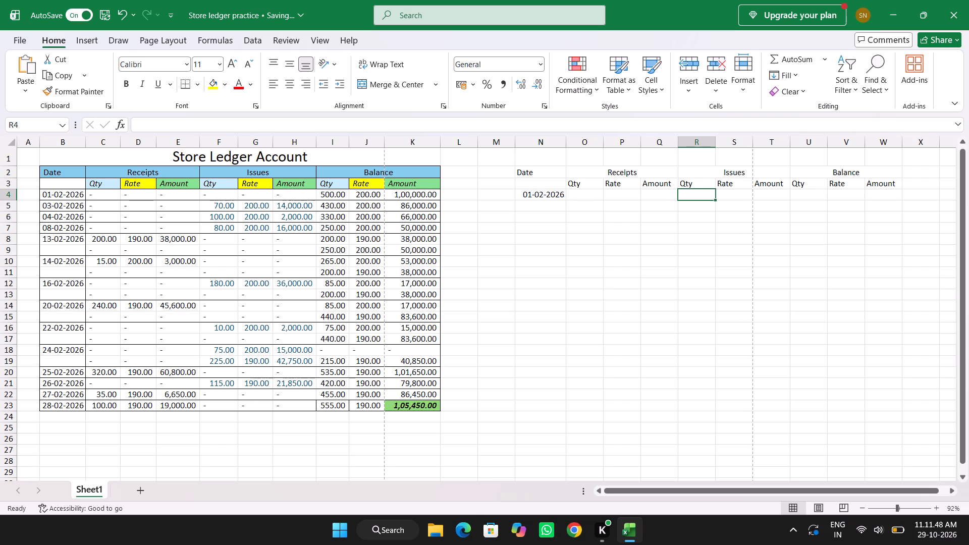
{"action": "key", "text": "Right"}
{"action": "key", "text": "Right"}
{"action": "key", "text": "Right"}
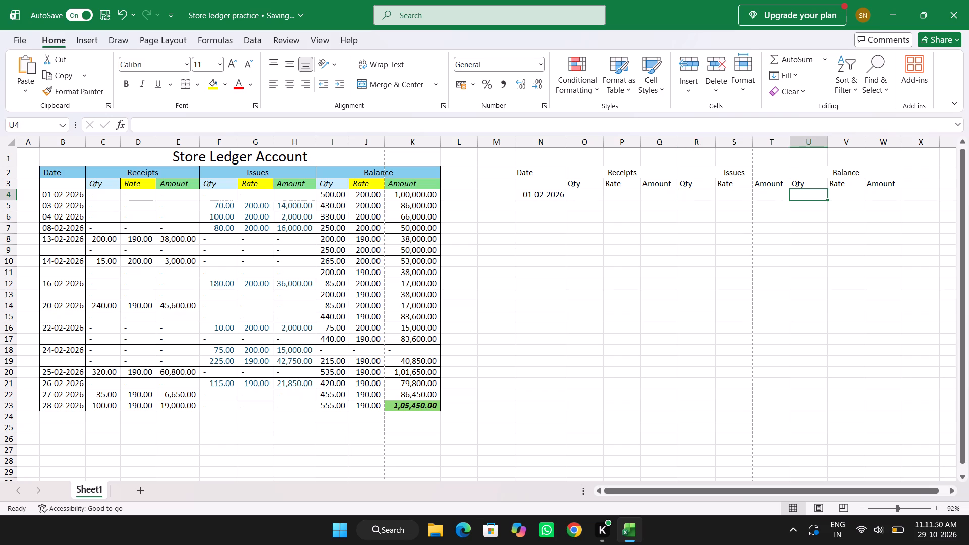
{"action": "type", "text": "500"}
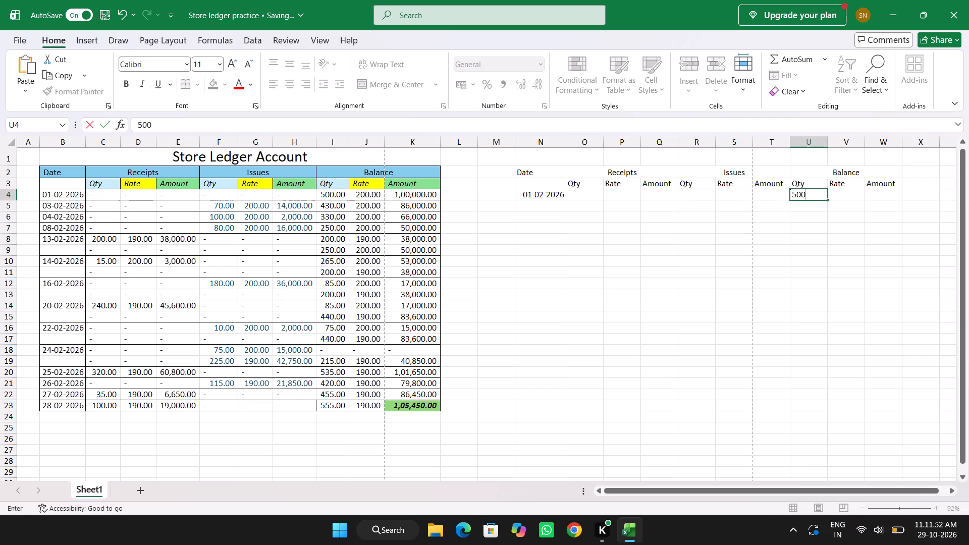
{"action": "key", "text": "Right"}
{"action": "type", "text": "200"}
{"action": "key", "text": "Right"}
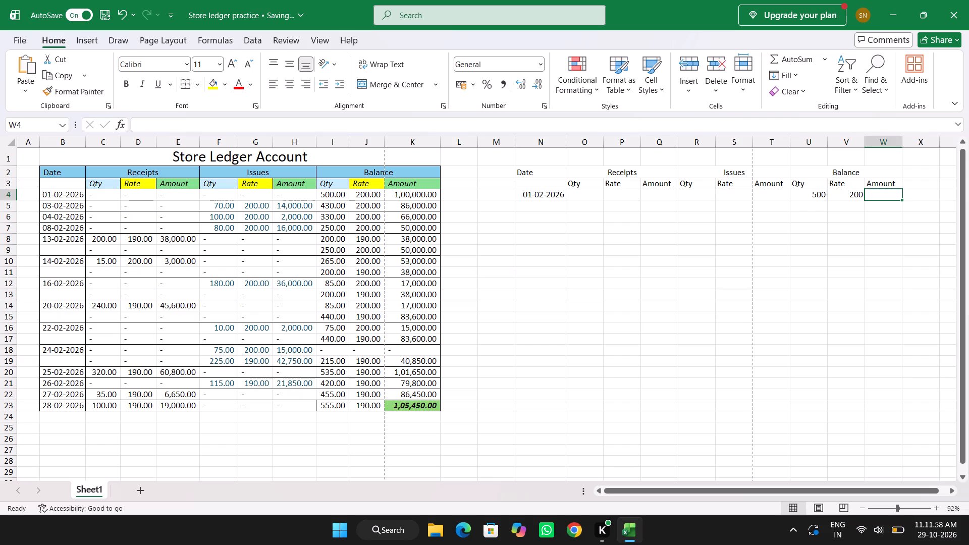
Calculate the 01-02-2026 balance amount in W4 with the formula =I4*J4, using the original table's quantity and rate.
{"action": "key", "text": "equal"}
{"action": "type", "text": "mu"}
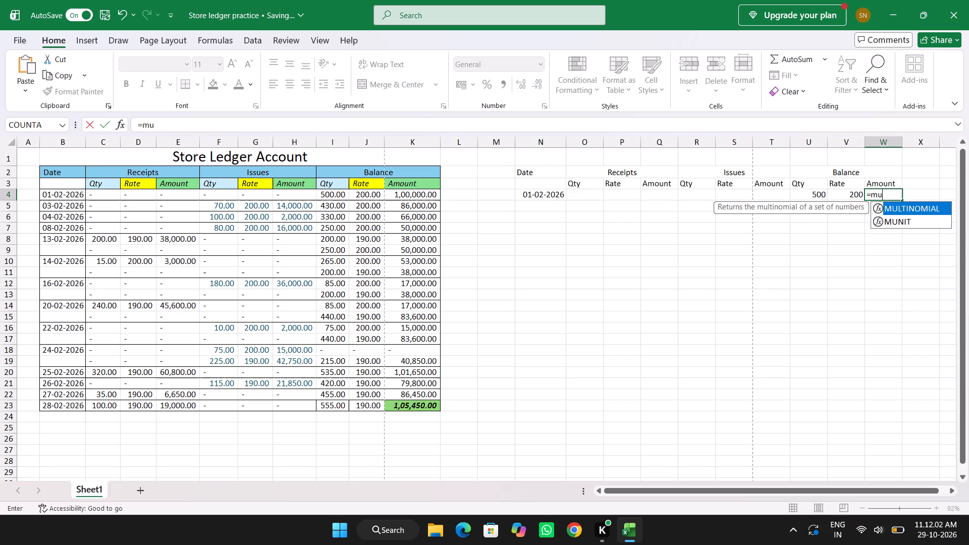
{"action": "key", "text": "BackSpace"}
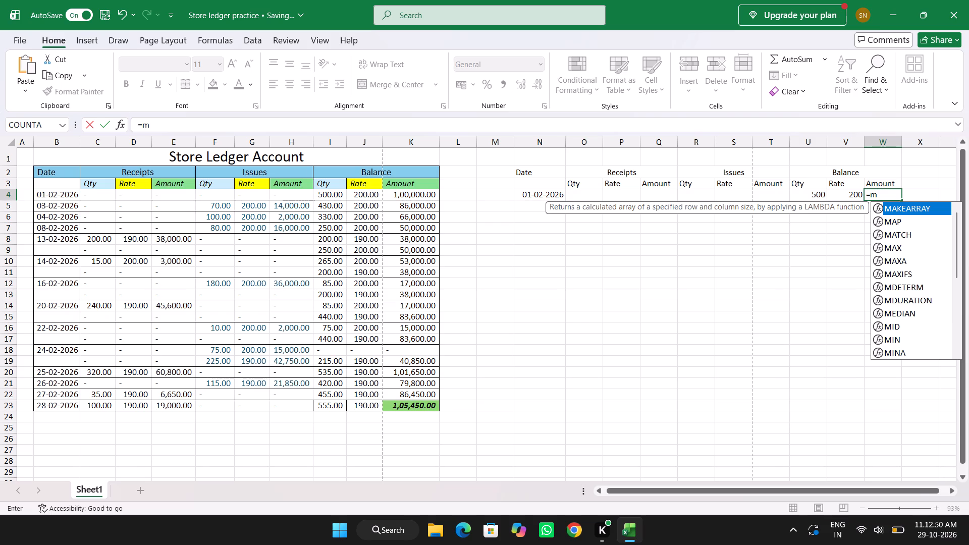
{"action": "key", "text": "BackSpace"}
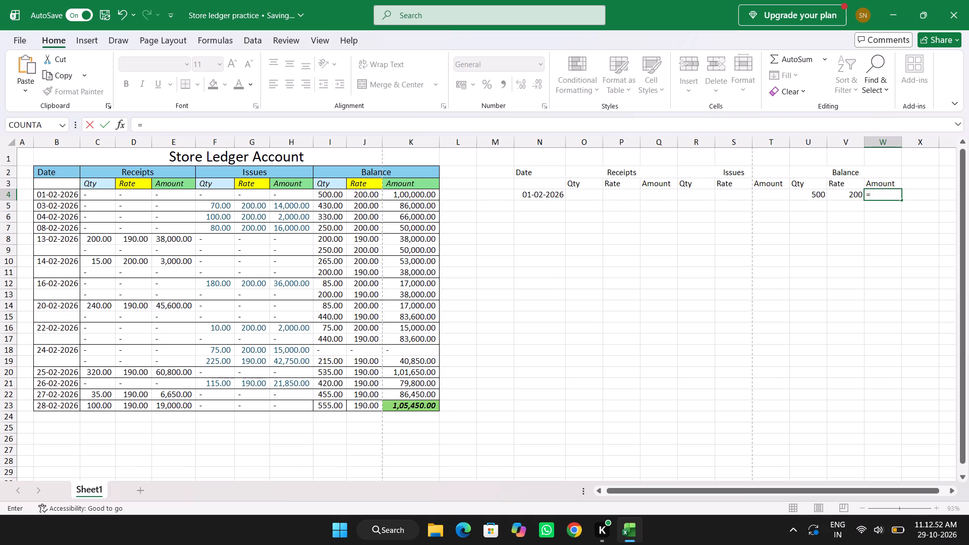
{"action": "left_click", "coordinate": [328, 194]}
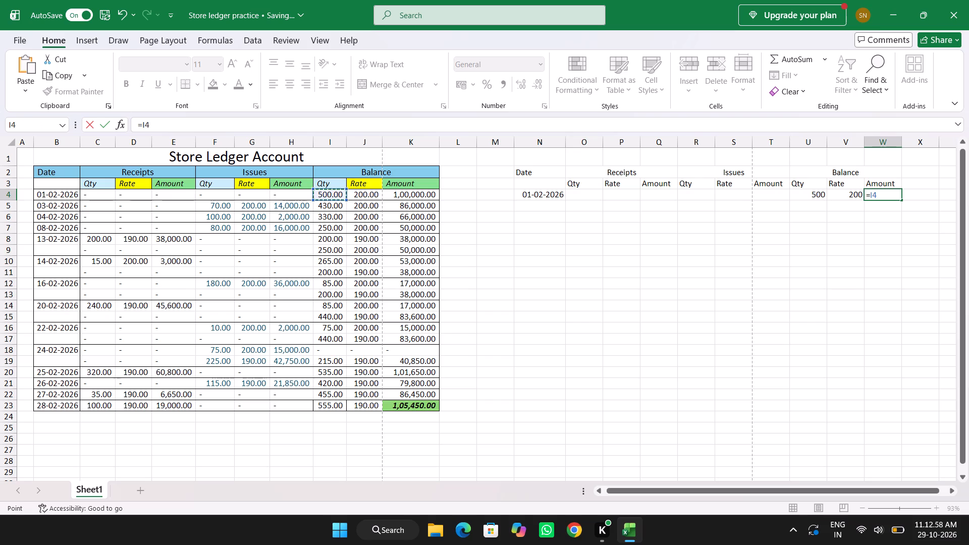
{"action": "key", "text": "shift+asterisk"}
{"action": "left_click", "coordinate": [358, 194]}
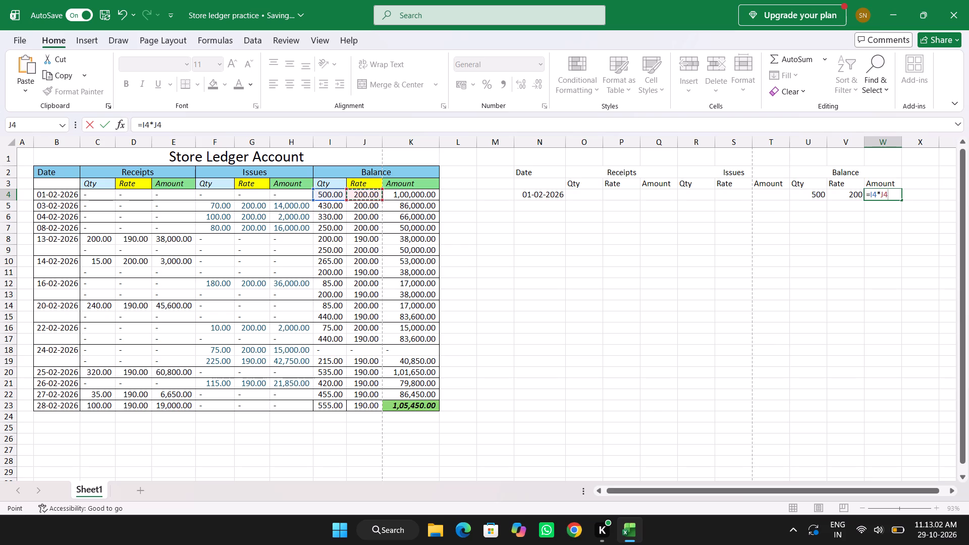
{"action": "key", "text": "Return"}
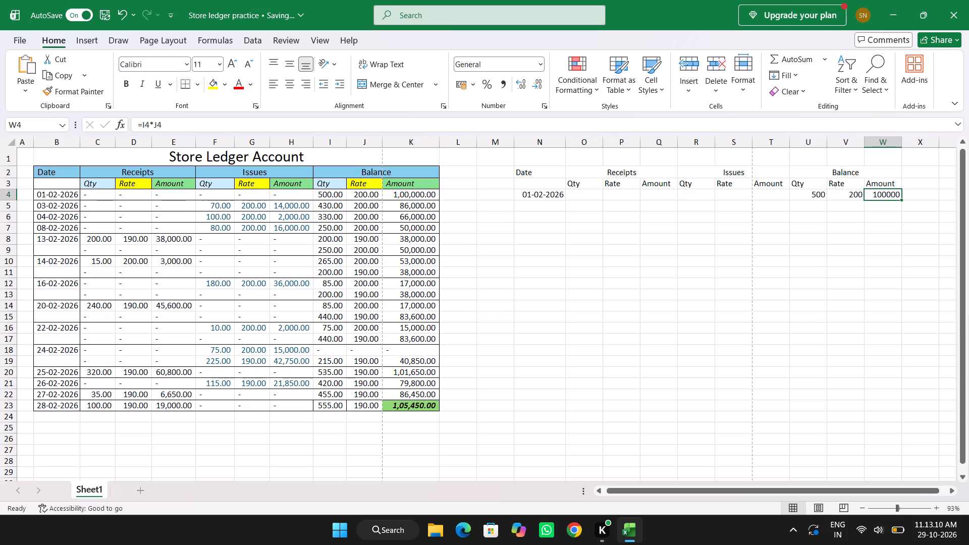
Enter the date 03-02-2026 in N5 as the second entry of the new table's Date column.
{"action": "key", "text": "Down"}
{"action": "key", "text": "Left"}
{"action": "key", "text": "Left"}
{"action": "key", "text": "Left"}
{"action": "key", "text": "Left"}
{"action": "key", "text": "Left"}
{"action": "key", "text": "Left"}
{"action": "key", "text": "Left"}
{"action": "key", "text": "Left"}
{"action": "key", "text": "Left"}
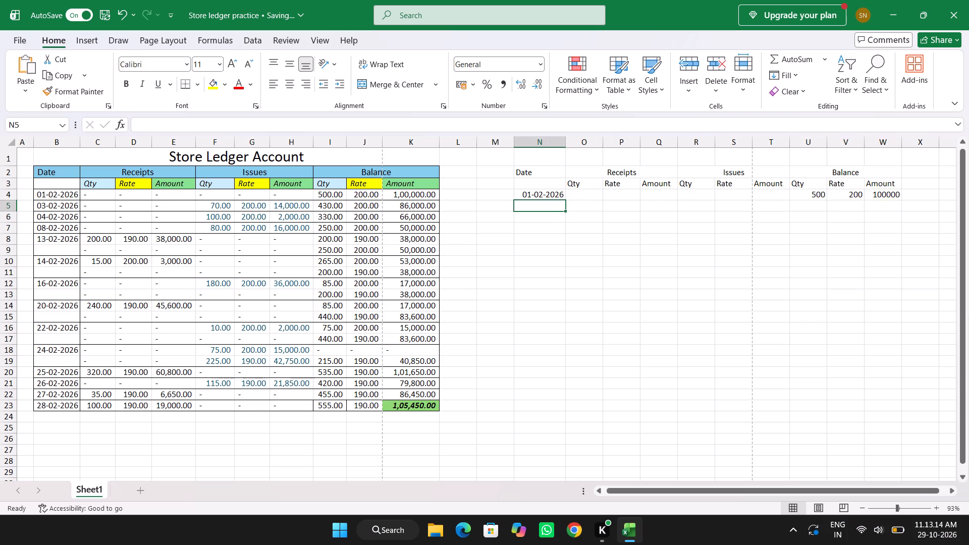
{"action": "type", "text": "03-020"}
{"action": "key", "text": "BackSpace"}
{"action": "key", "text": "minus"}
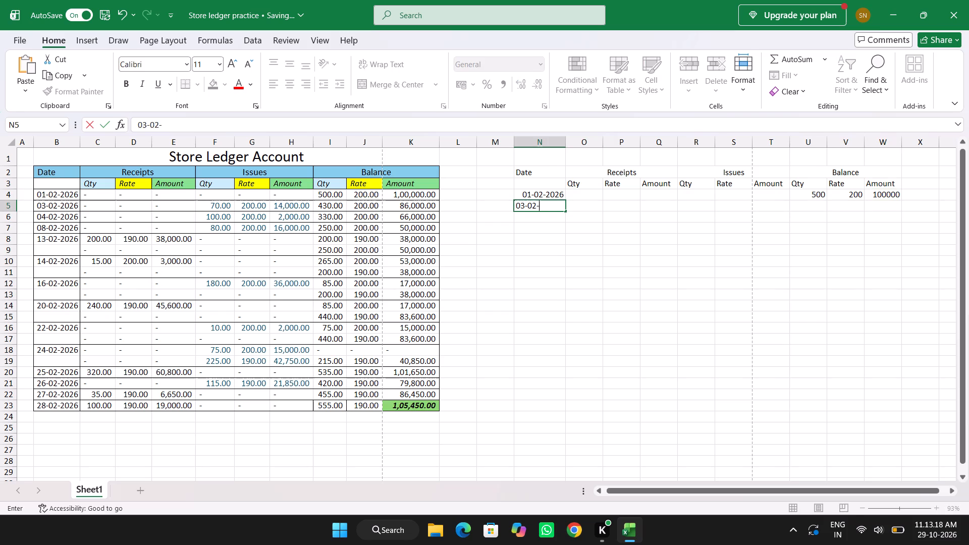
{"action": "type", "text": "2026"}
{"action": "key", "text": "Right"}
Enter the 03-02-2026 issues in R5:T5 as quantity 70, rate 200 and amount 14000.
{"action": "key", "text": "Right"}
{"action": "key", "text": "Right"}
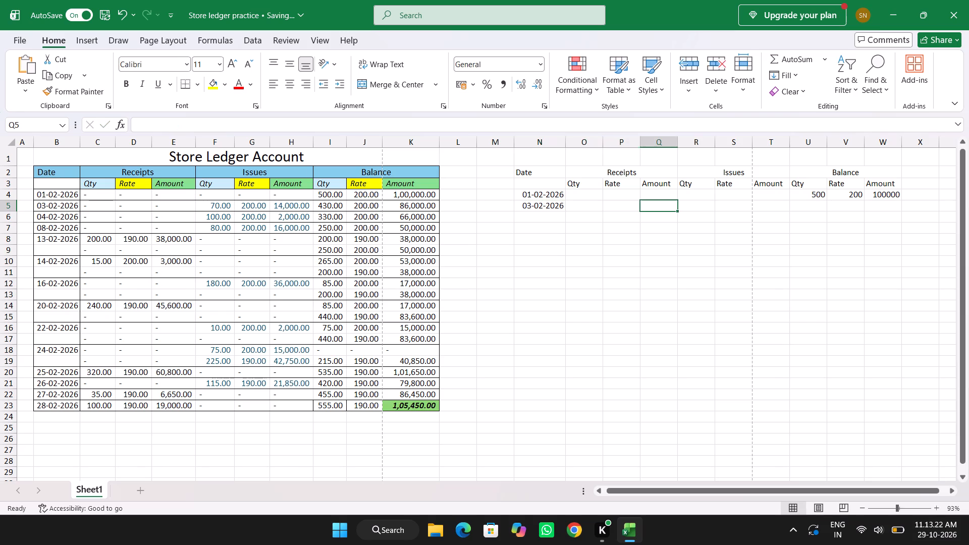
{"action": "key", "text": "Right"}
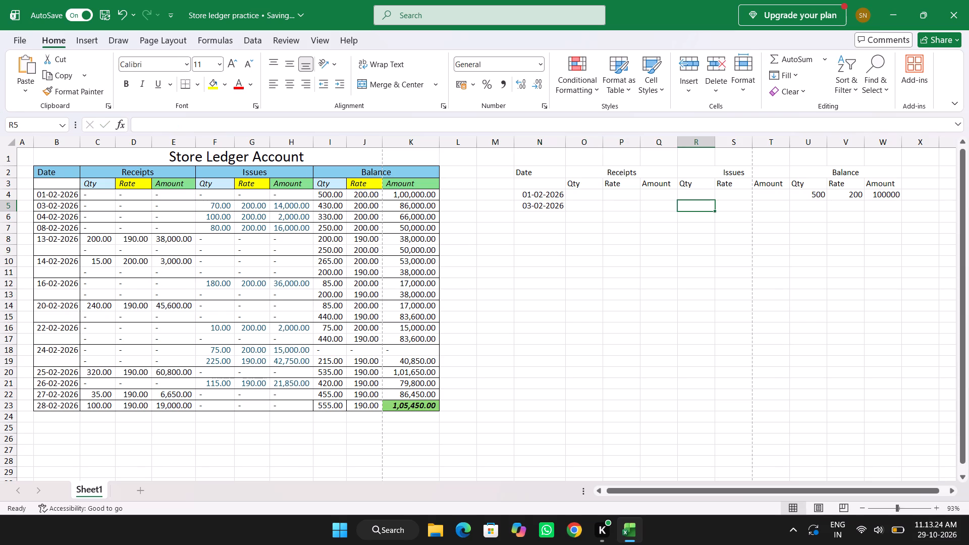
{"action": "key", "text": "7"}
{"action": "key", "text": "0"}
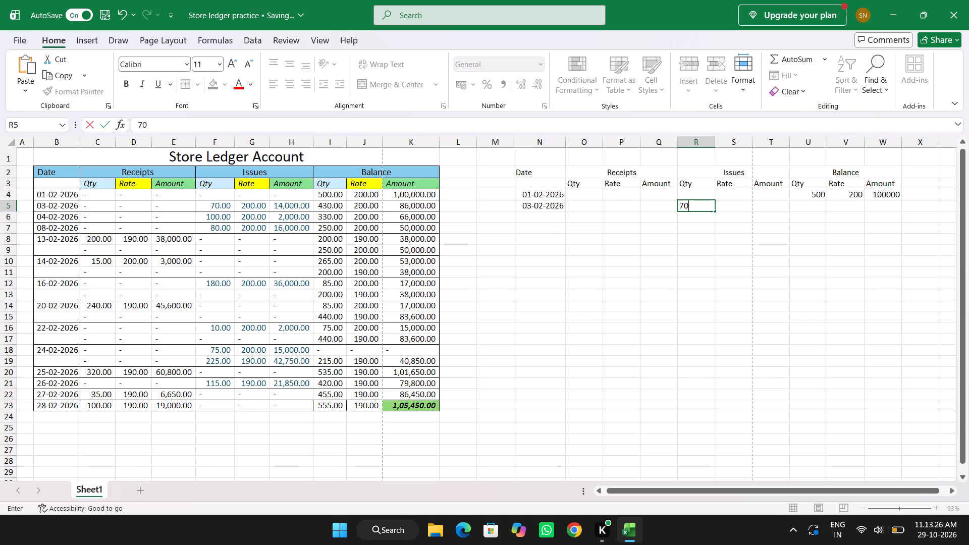
{"action": "key", "text": "Right"}
{"action": "type", "text": "200"}
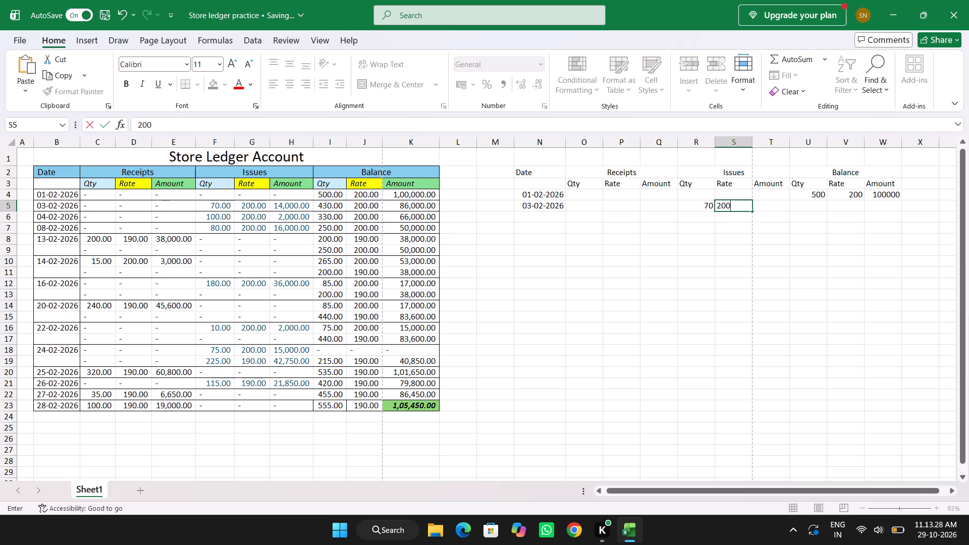
{"action": "key", "text": "Right"}
{"action": "type", "text": "14"}
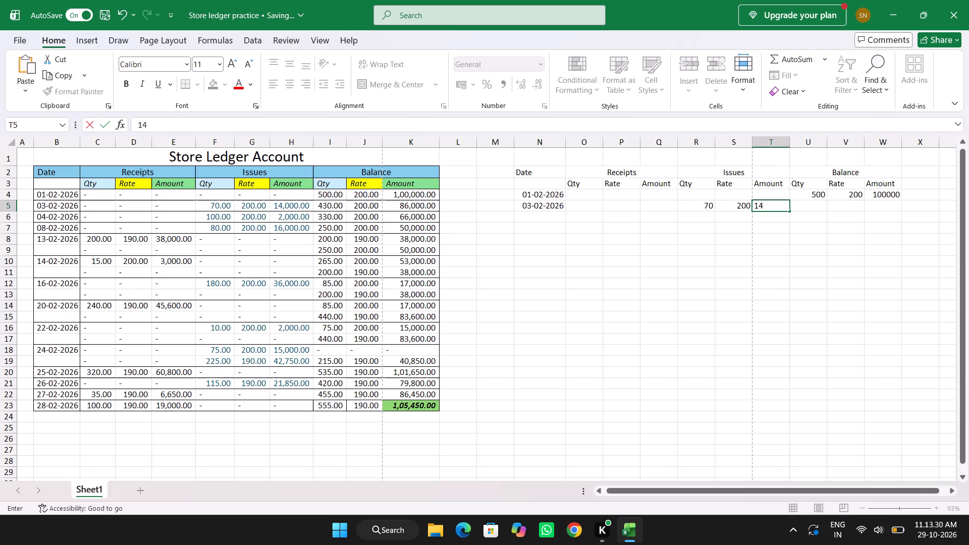
{"action": "type", "text": "000"}
{"action": "key", "text": "Right"}
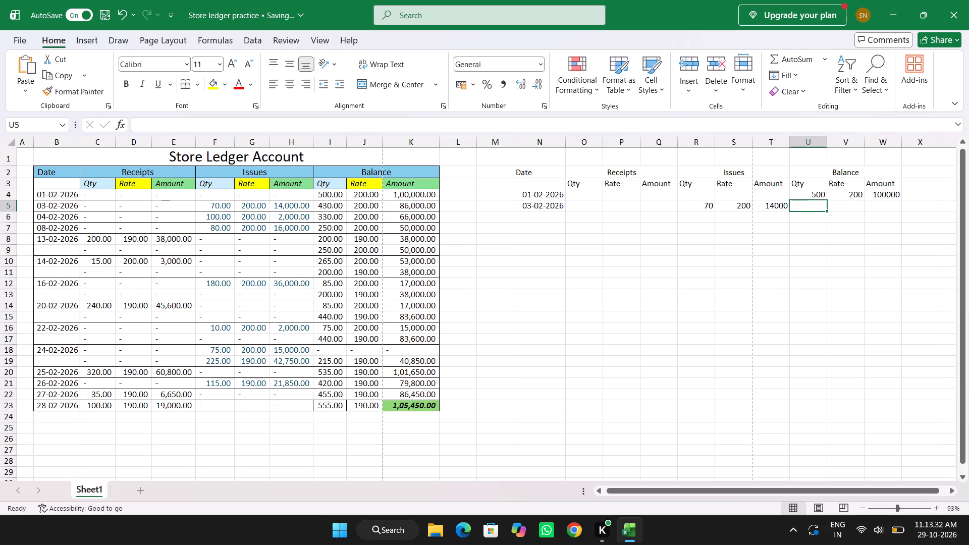
Enter the 03-02-2026 balance quantity 430 in U5 and rate 200 in V5.
{"action": "key", "text": "2"}
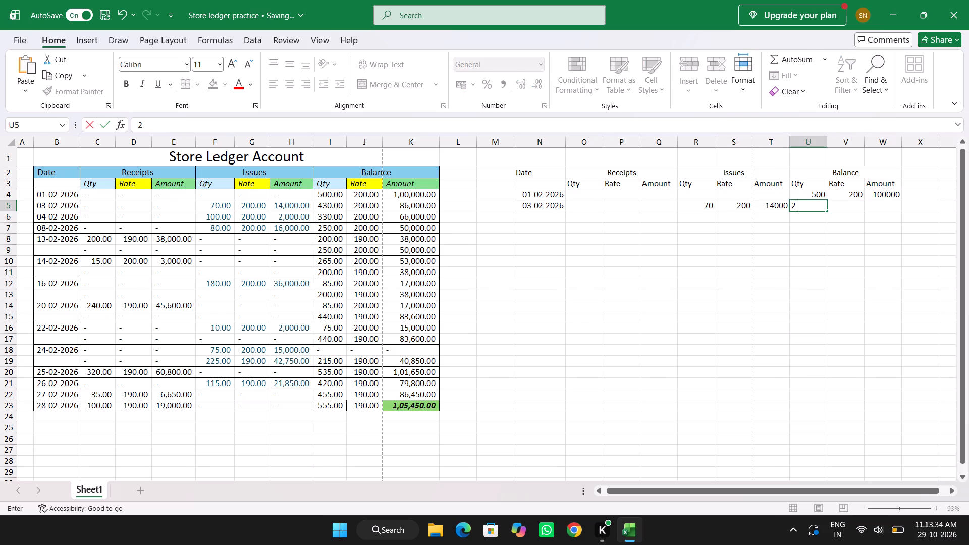
{"action": "key", "text": "BackSpace"}
{"action": "type", "text": "43"}
{"action": "key", "text": "0"}
{"action": "key", "text": "Right"}
{"action": "type", "text": "200"}
{"action": "key", "text": "Right"}
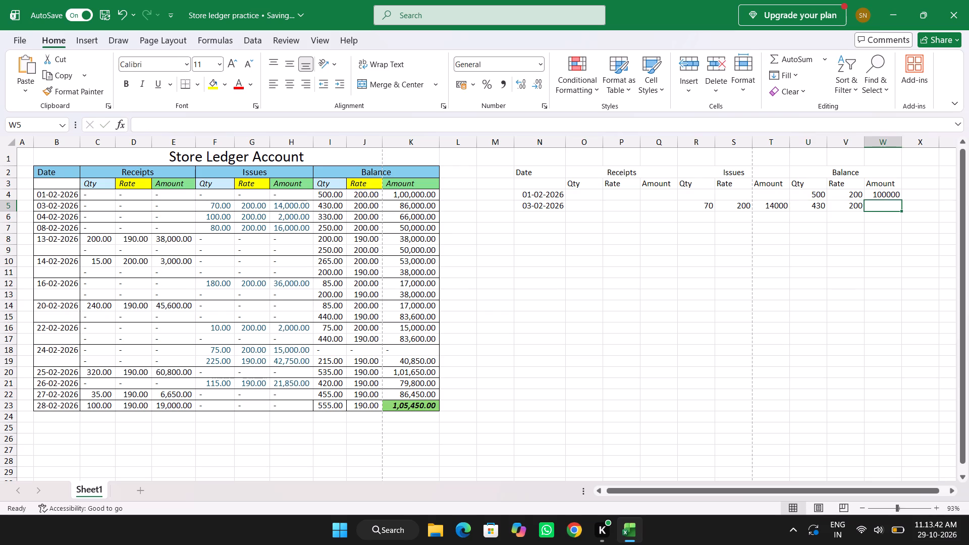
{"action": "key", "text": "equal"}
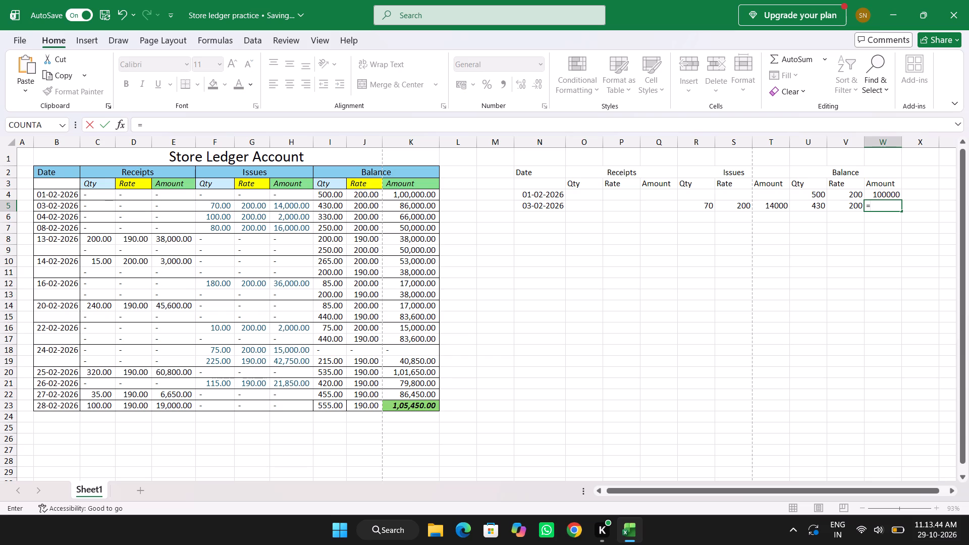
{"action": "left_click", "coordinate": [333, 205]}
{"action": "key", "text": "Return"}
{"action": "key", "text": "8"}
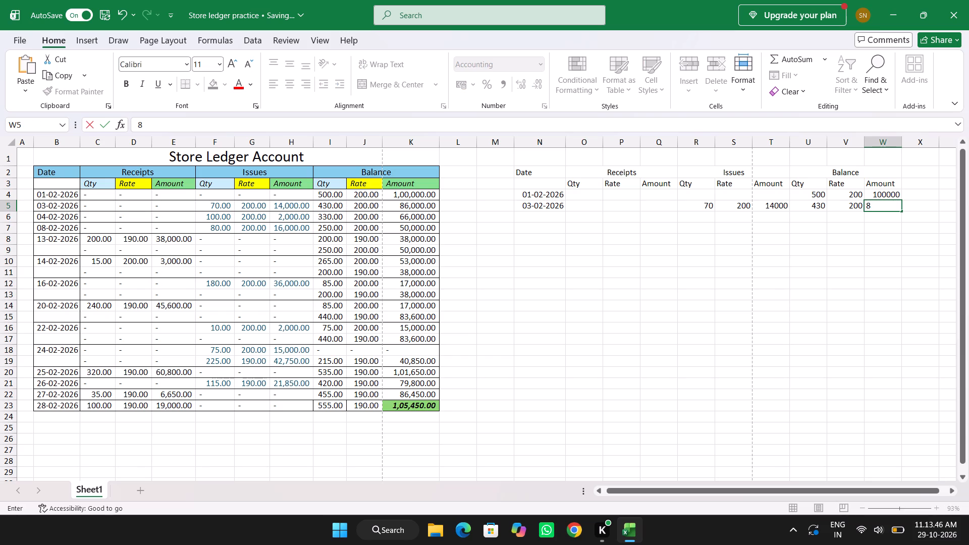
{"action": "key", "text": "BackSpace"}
Calculate the 03-02-2026 balance amount in W5 with the formula =I5*J5, using the original table's quantity and rate.
{"action": "key", "text": "equal"}
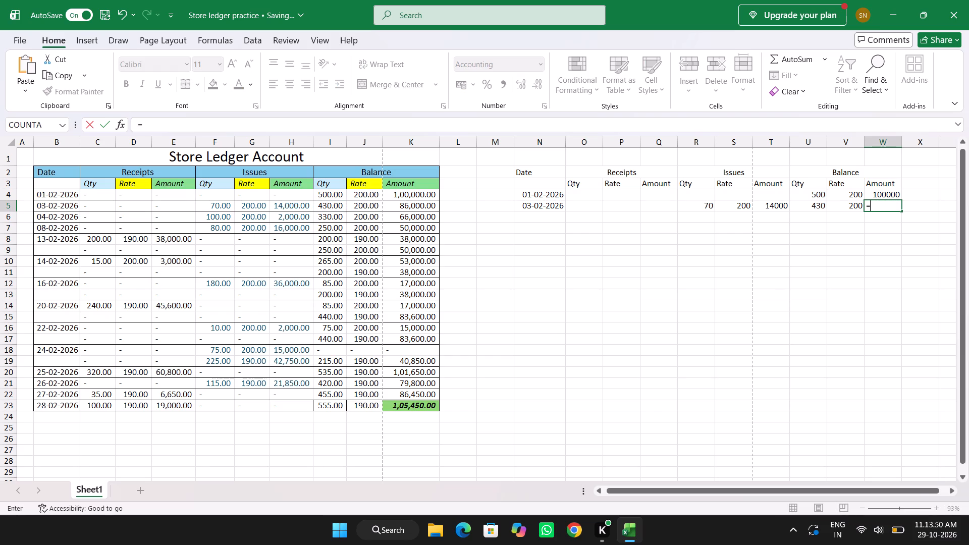
{"action": "left_click", "coordinate": [329, 206]}
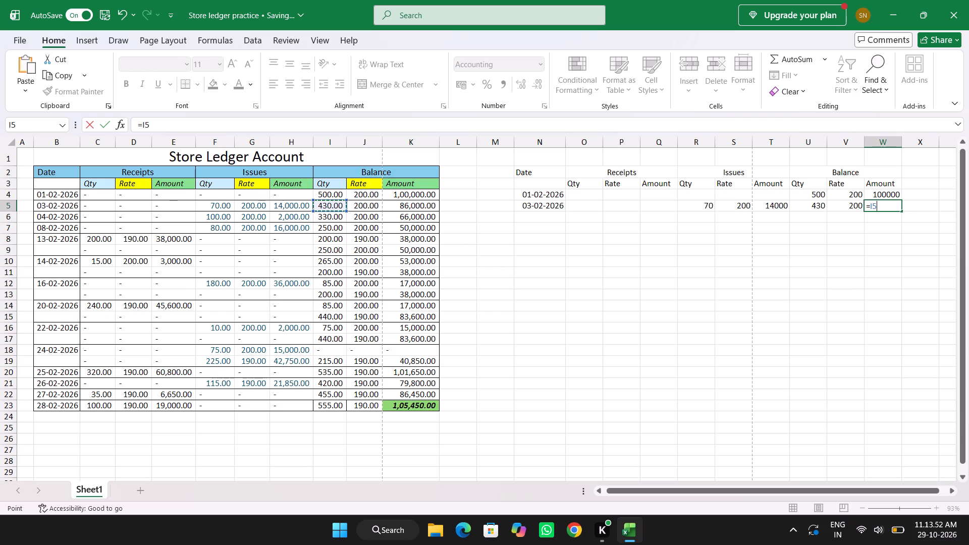
{"action": "key", "text": "shift+asterisk"}
{"action": "left_click", "coordinate": [364, 208]}
{"action": "key", "text": "Return"}
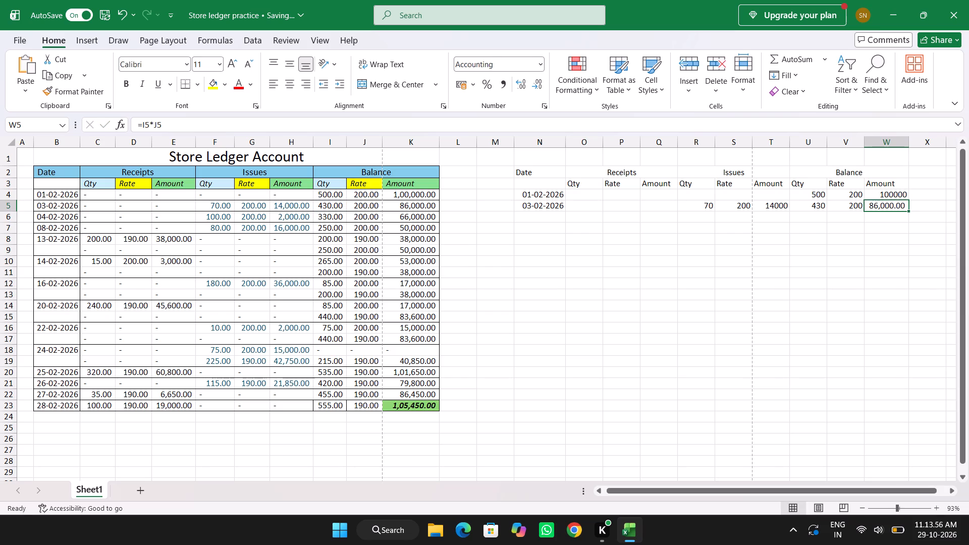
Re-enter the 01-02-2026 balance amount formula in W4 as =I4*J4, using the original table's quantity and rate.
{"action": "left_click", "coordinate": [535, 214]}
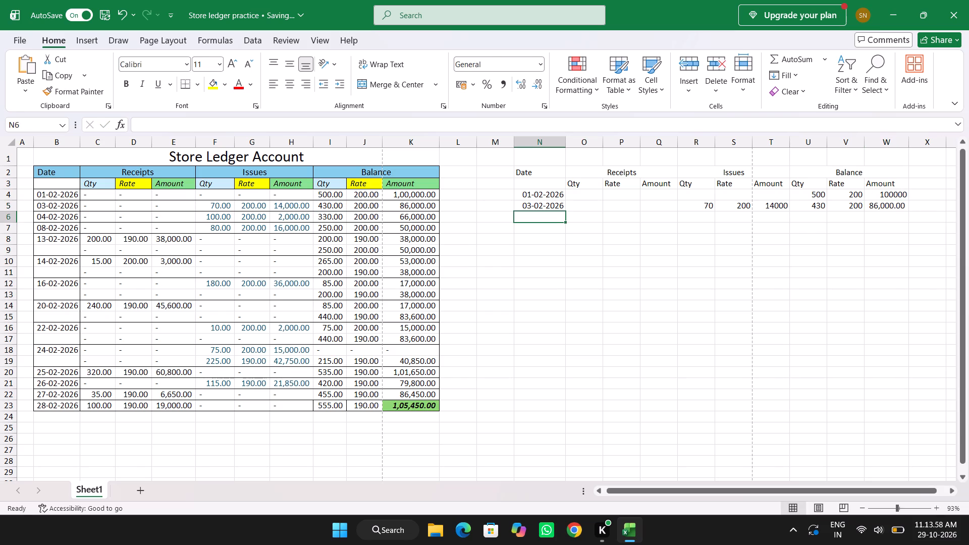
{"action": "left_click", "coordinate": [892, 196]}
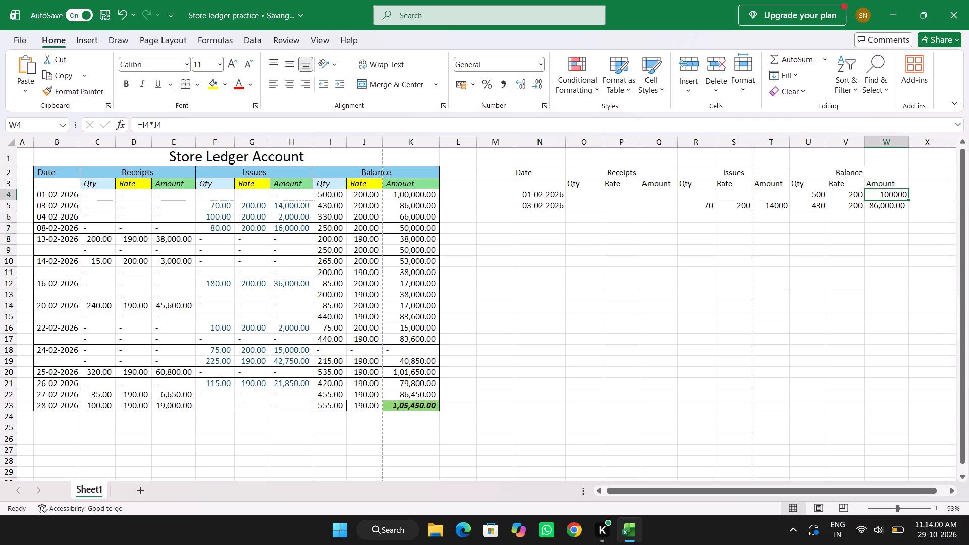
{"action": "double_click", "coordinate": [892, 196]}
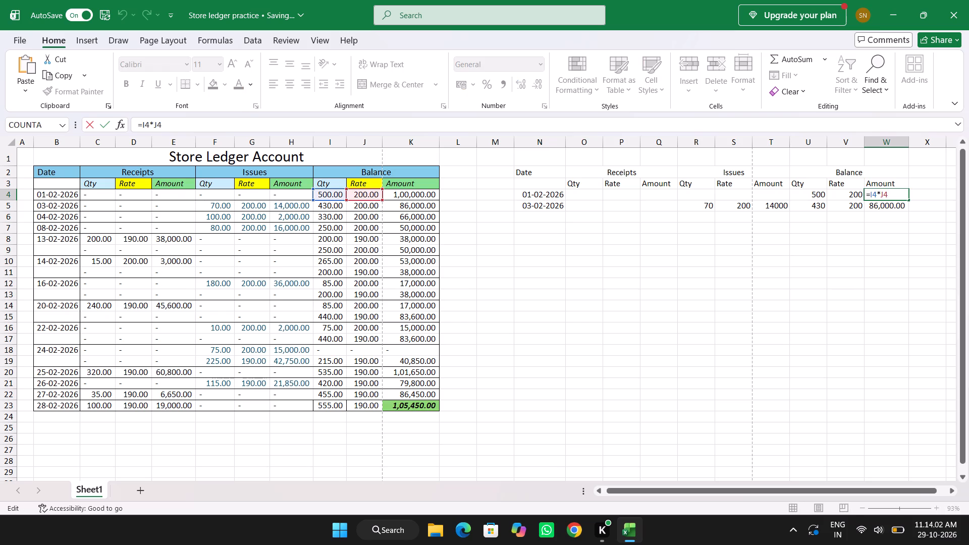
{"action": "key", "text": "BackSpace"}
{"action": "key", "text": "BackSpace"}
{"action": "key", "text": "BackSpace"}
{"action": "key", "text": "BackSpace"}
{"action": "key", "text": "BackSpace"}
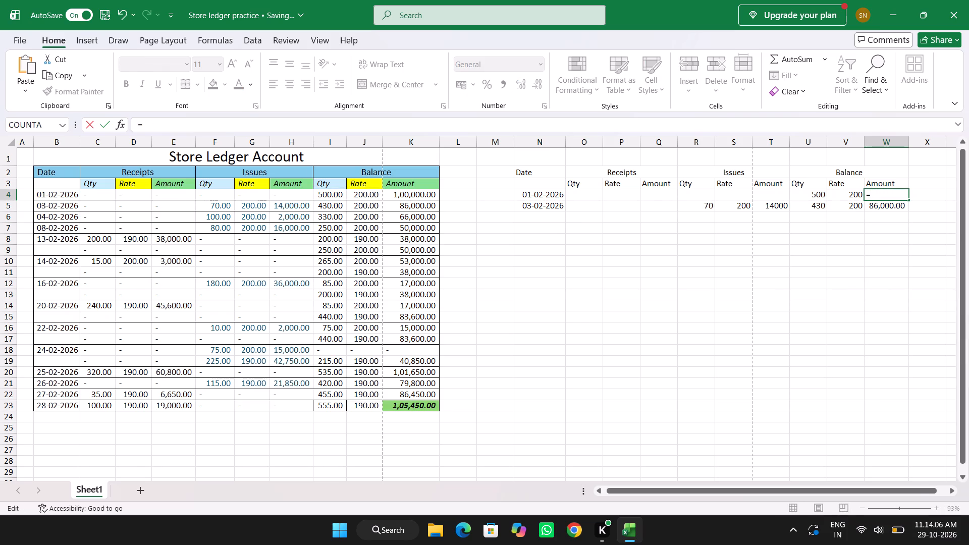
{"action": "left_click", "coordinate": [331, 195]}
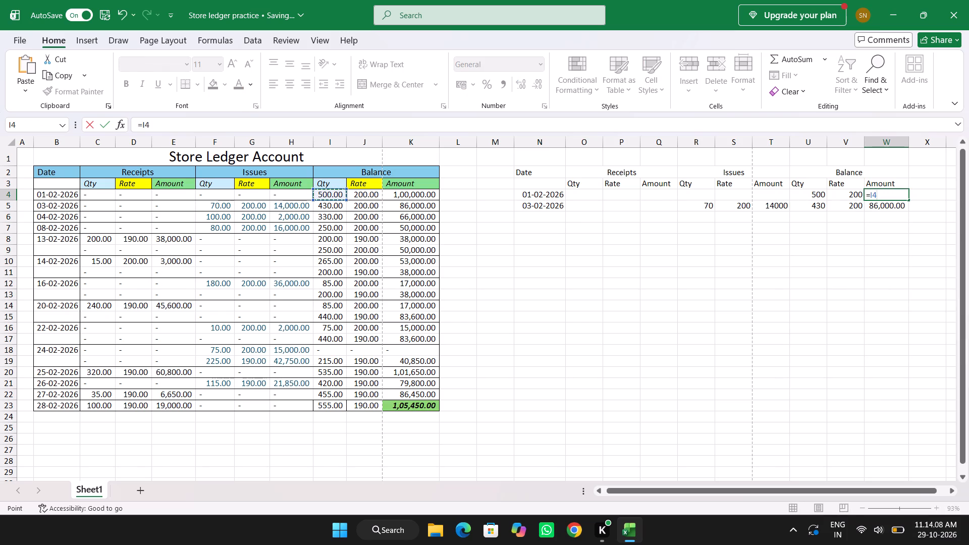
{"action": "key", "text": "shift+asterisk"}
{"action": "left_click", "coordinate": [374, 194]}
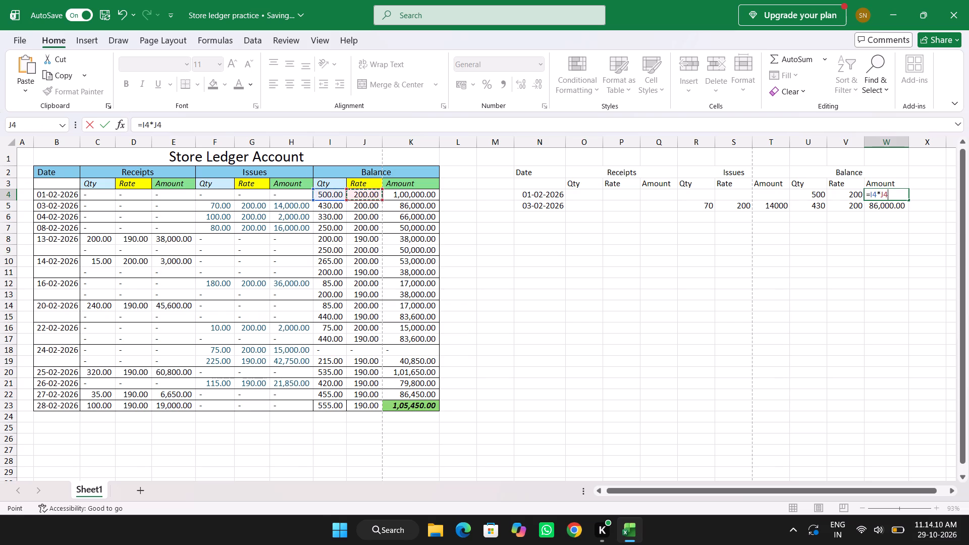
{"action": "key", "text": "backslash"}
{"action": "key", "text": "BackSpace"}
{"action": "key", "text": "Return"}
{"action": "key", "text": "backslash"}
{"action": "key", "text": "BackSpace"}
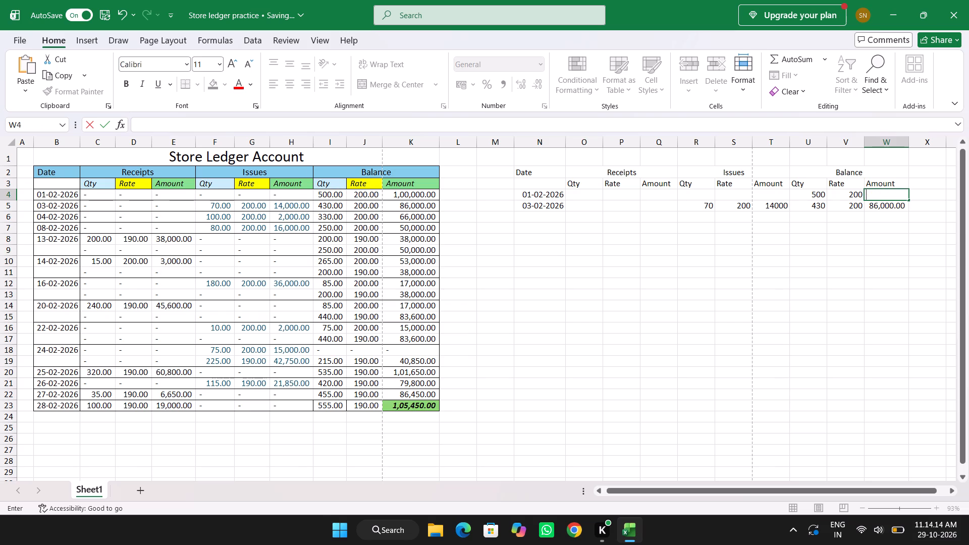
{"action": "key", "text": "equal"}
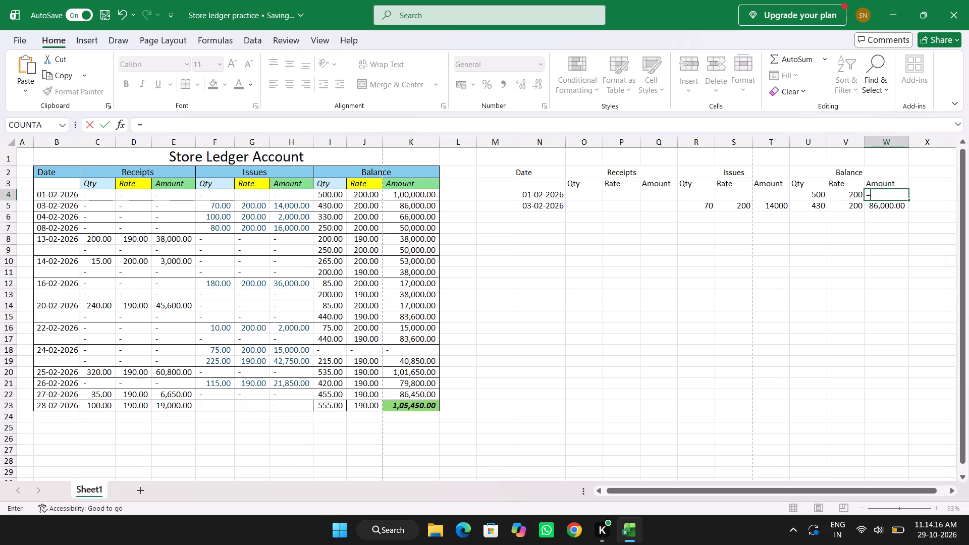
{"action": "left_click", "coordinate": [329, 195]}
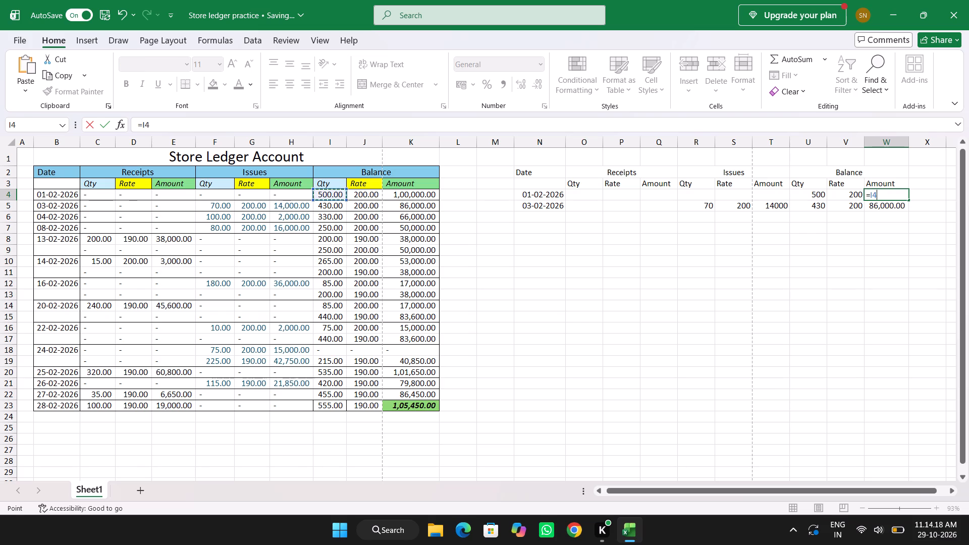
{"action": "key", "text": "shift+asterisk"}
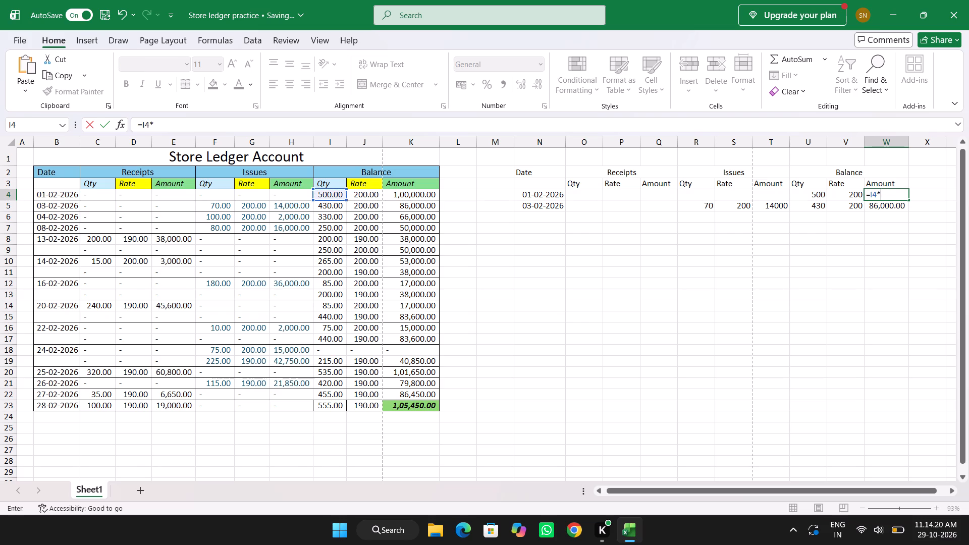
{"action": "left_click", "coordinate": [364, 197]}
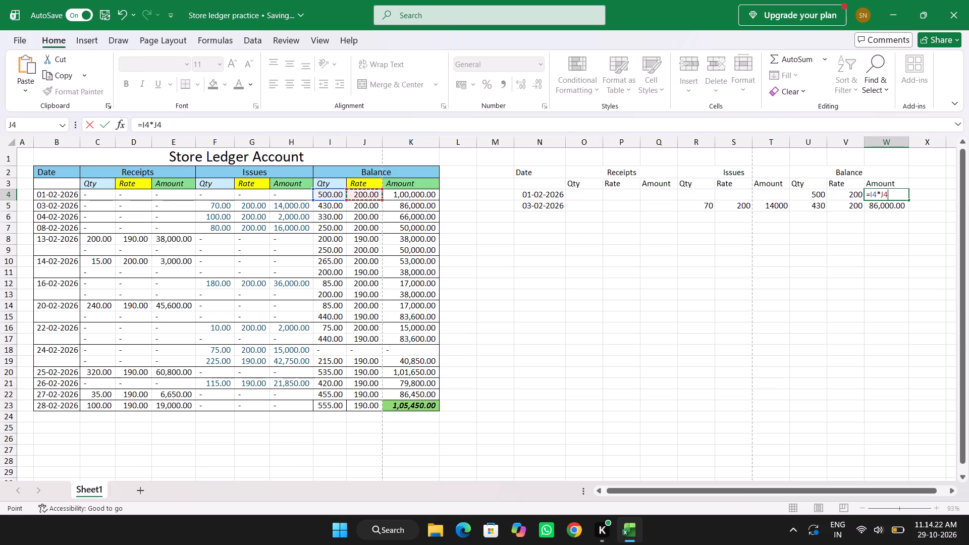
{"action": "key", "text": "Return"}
Enter the date 04-02-2026 in N6 as the third entry of the new table's Date column.
{"action": "left_click", "coordinate": [541, 212]}
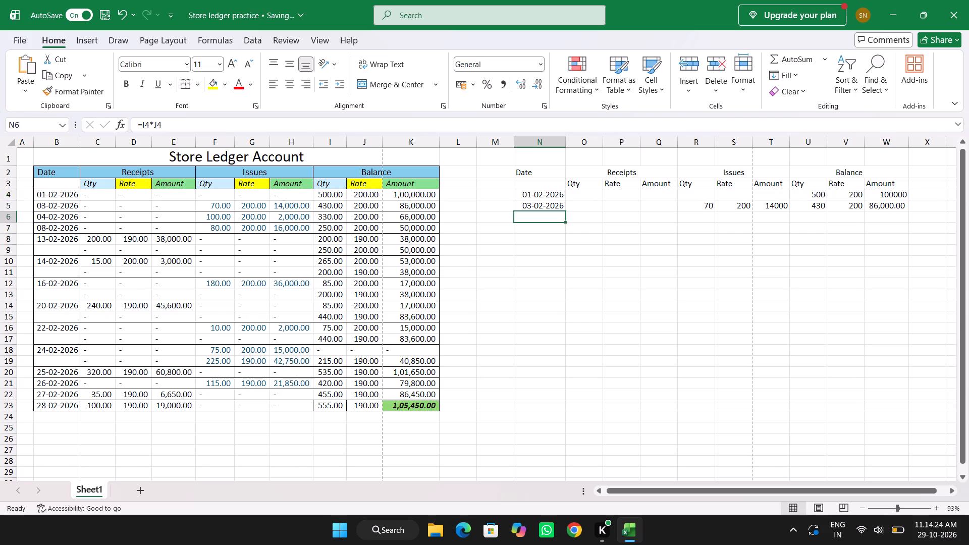
{"action": "left_click", "coordinate": [589, 188]}
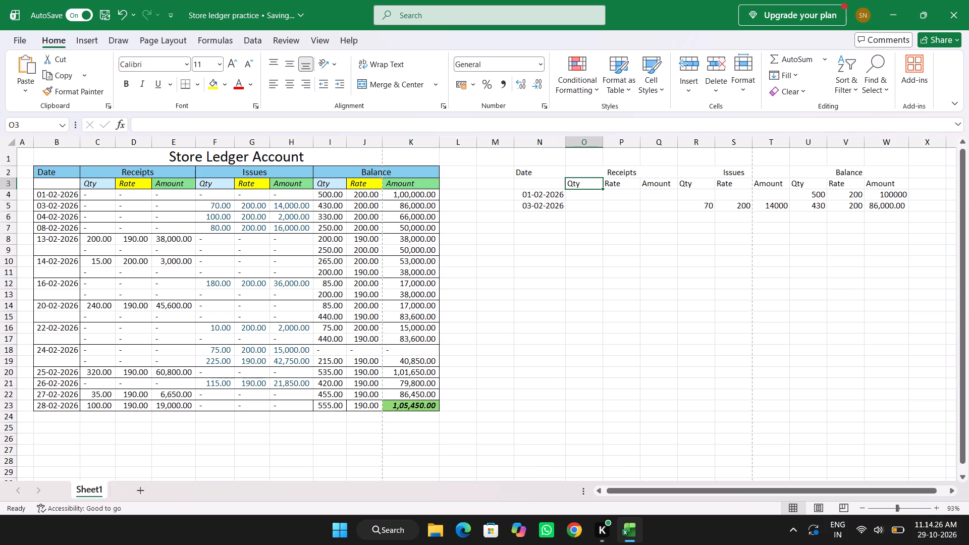
{"action": "left_click", "coordinate": [585, 191]}
{"action": "left_click", "coordinate": [541, 220]}
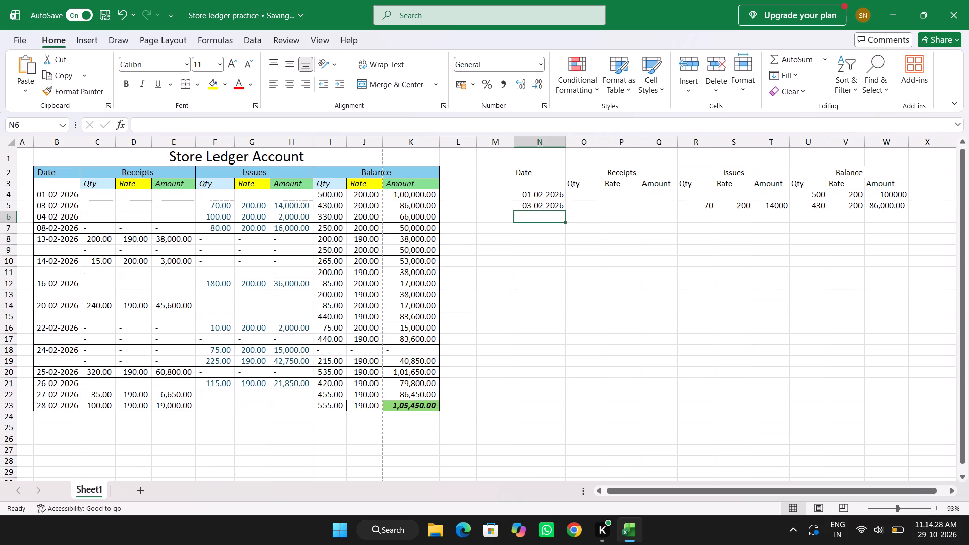
{"action": "type", "text": "03"}
{"action": "key", "text": "BackSpace"}
{"action": "type", "text": "4-"}
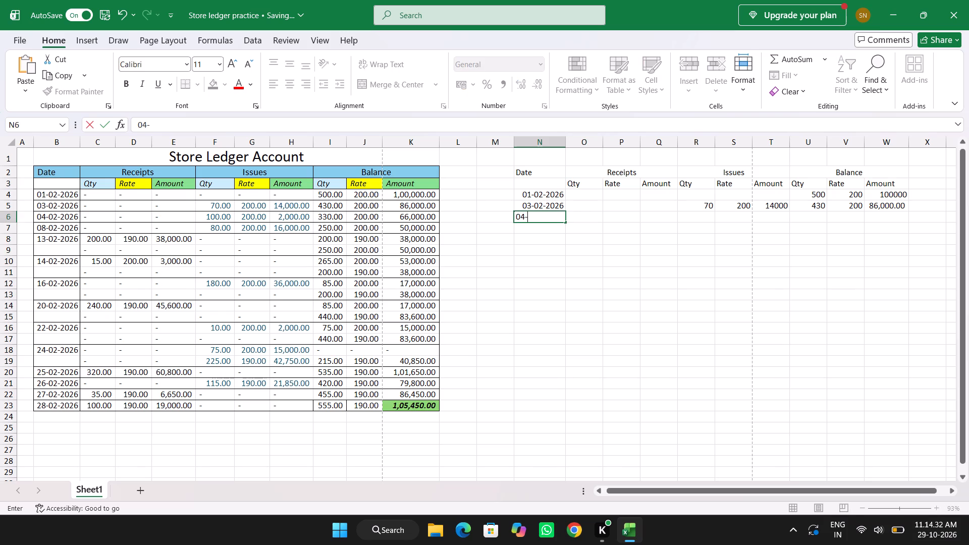
{"action": "type", "text": "02-2026"}
{"action": "key", "text": "Right"}
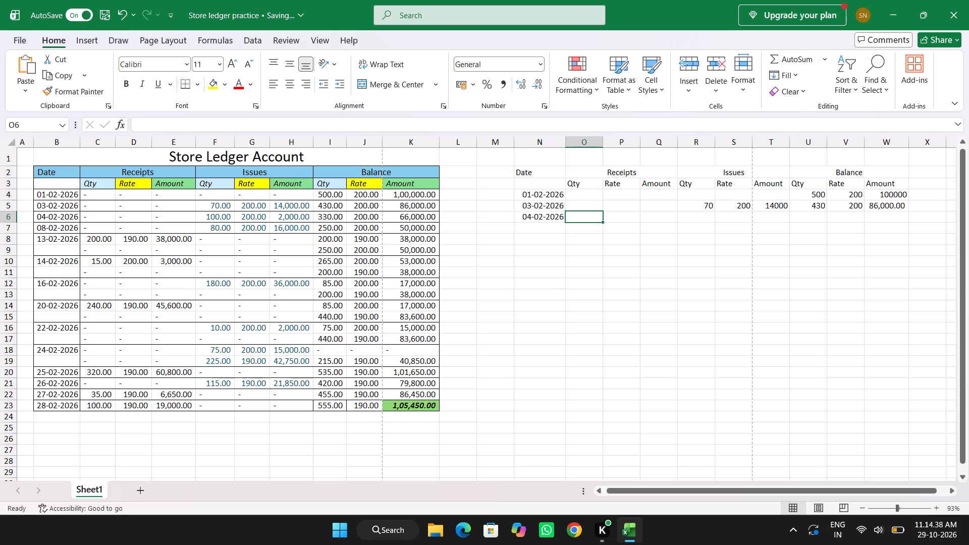
Enter the 04-02-2026 issues in R6:T6 as quantity 100, rate 200 and amount 2000.
{"action": "key", "text": "Right"}
{"action": "key", "text": "Right"}
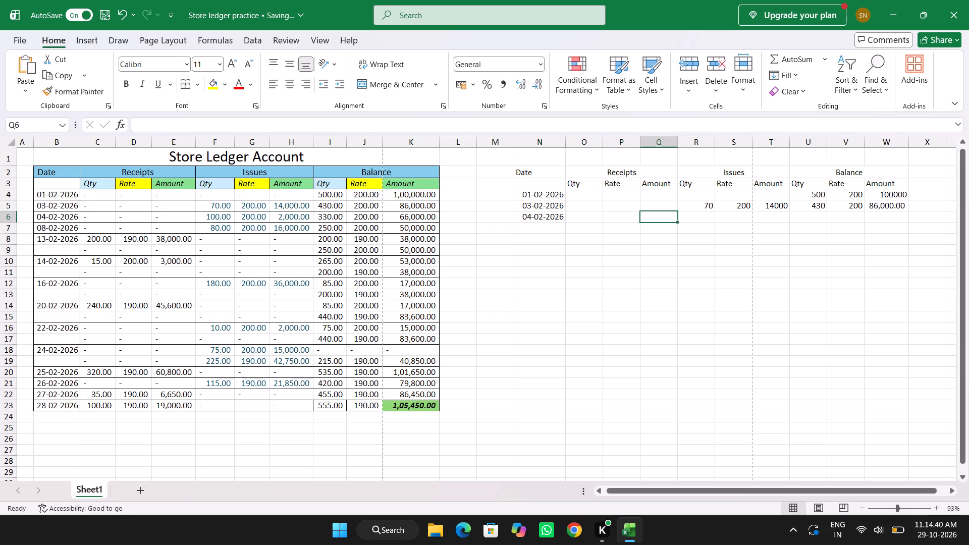
{"action": "key", "text": "Right"}
{"action": "type", "text": "100"}
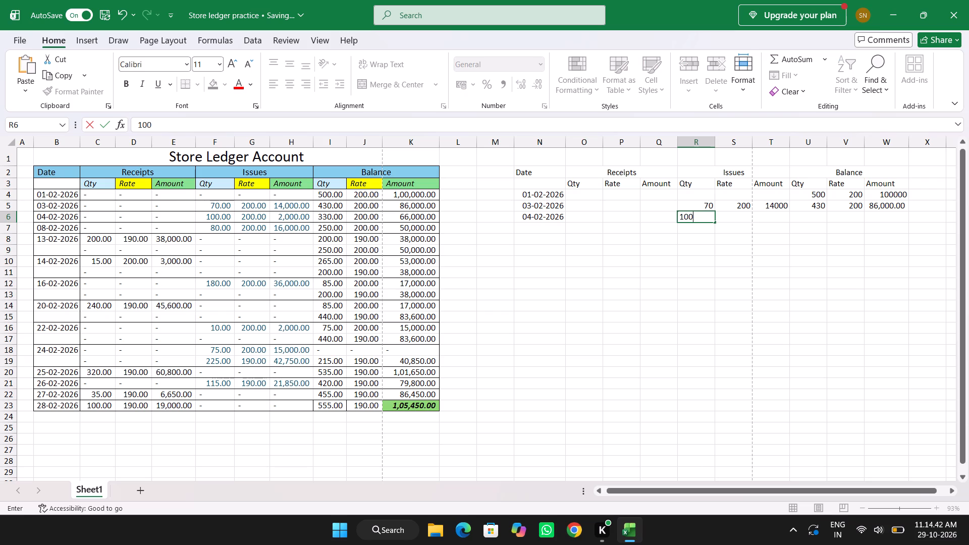
{"action": "key", "text": "Right"}
{"action": "type", "text": "200"}
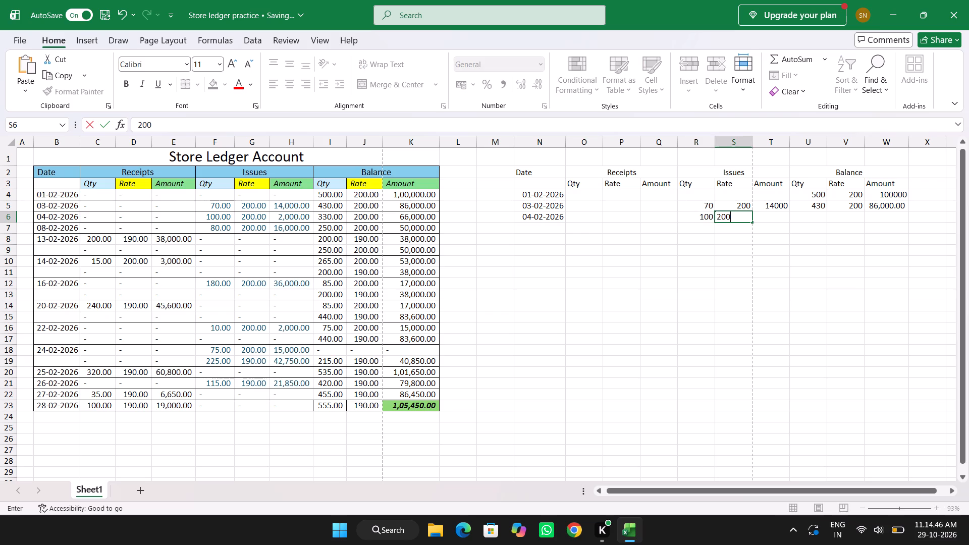
{"action": "key", "text": "Right"}
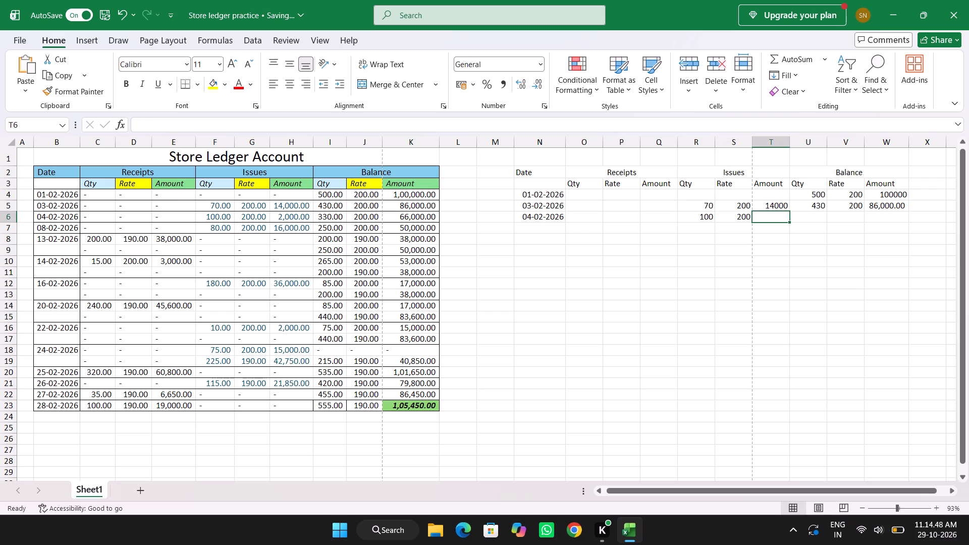
{"action": "type", "text": "20000"}
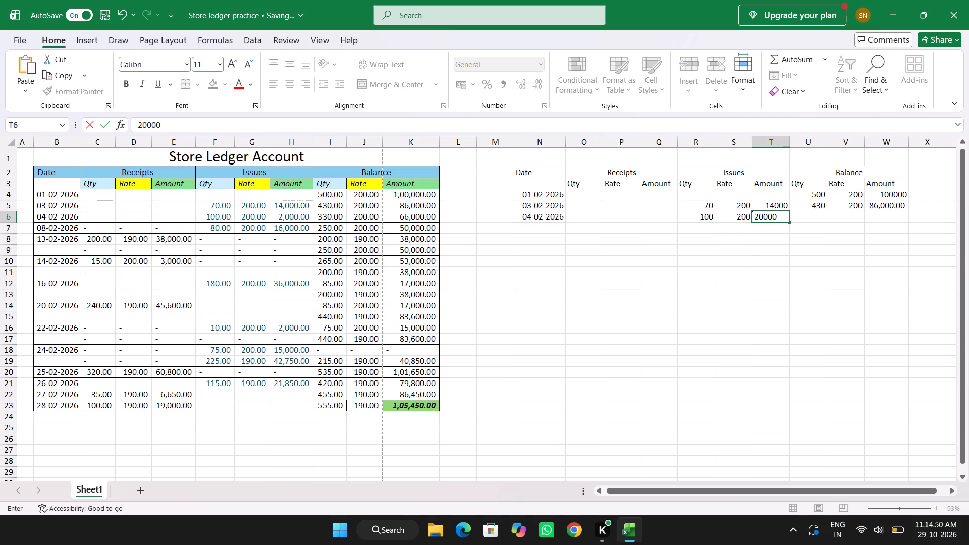
{"action": "key", "text": "BackSpace"}
{"action": "key", "text": "Right"}
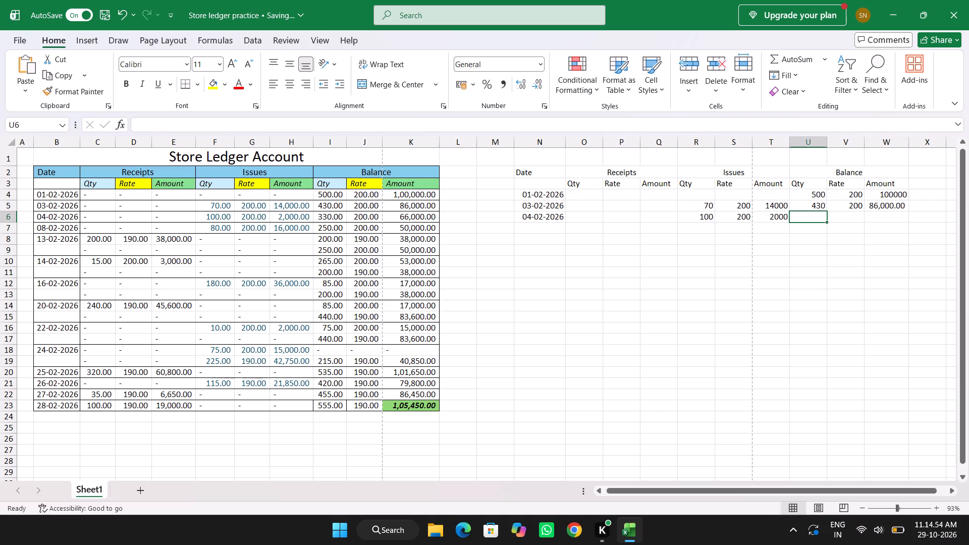
Enter the 04-02-2026 balance quantity 330 in U6 and rate 200 in V6.
{"action": "type", "text": "330"}
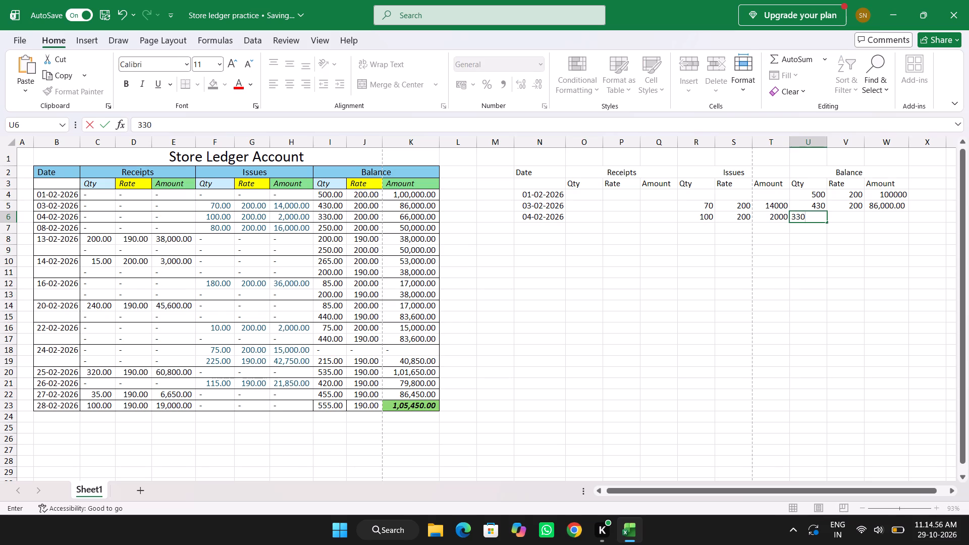
{"action": "key", "text": "Right"}
{"action": "type", "text": "200"}
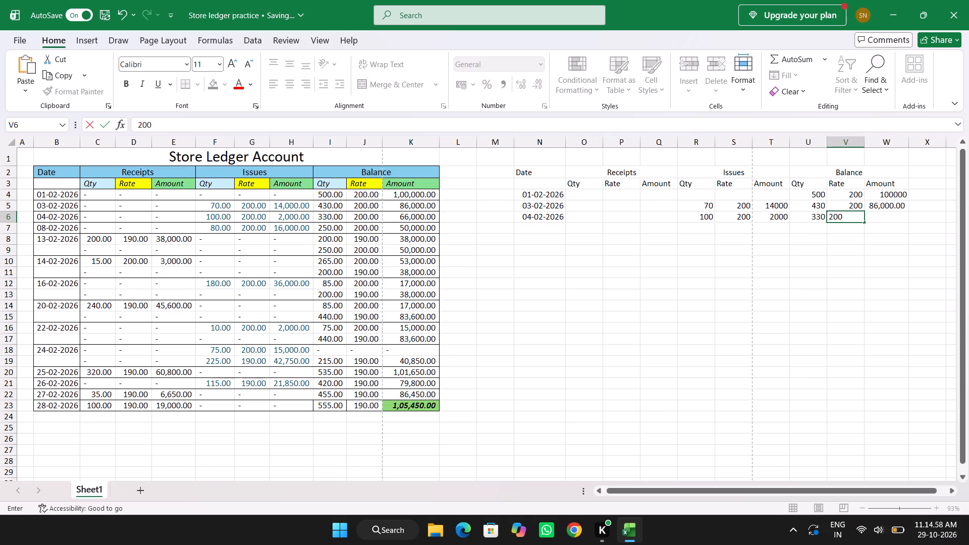
{"action": "key", "text": "Right"}
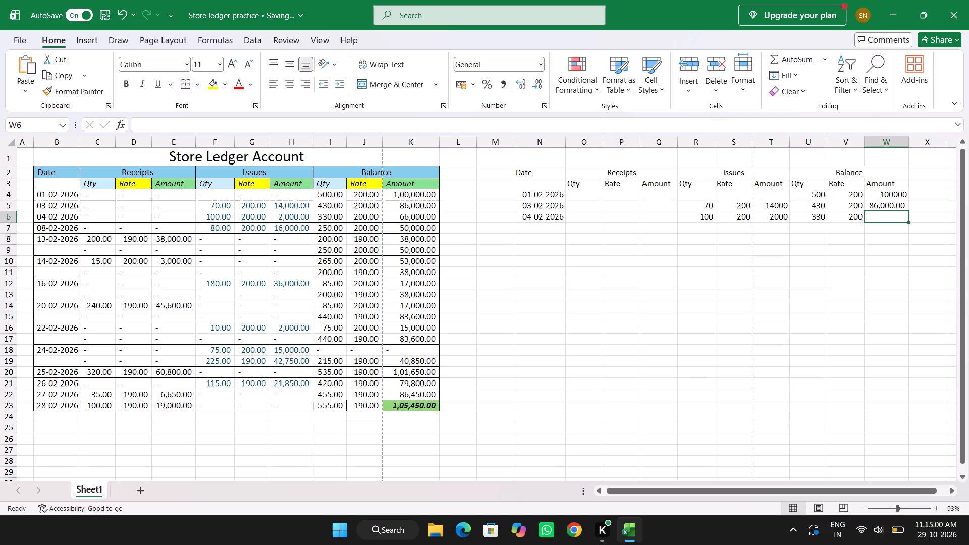
Calculate the 04-02-2026 balance amount in W6 with the formula =U6*V6, using the new table's quantity and rate.
{"action": "key", "text": "equal"}
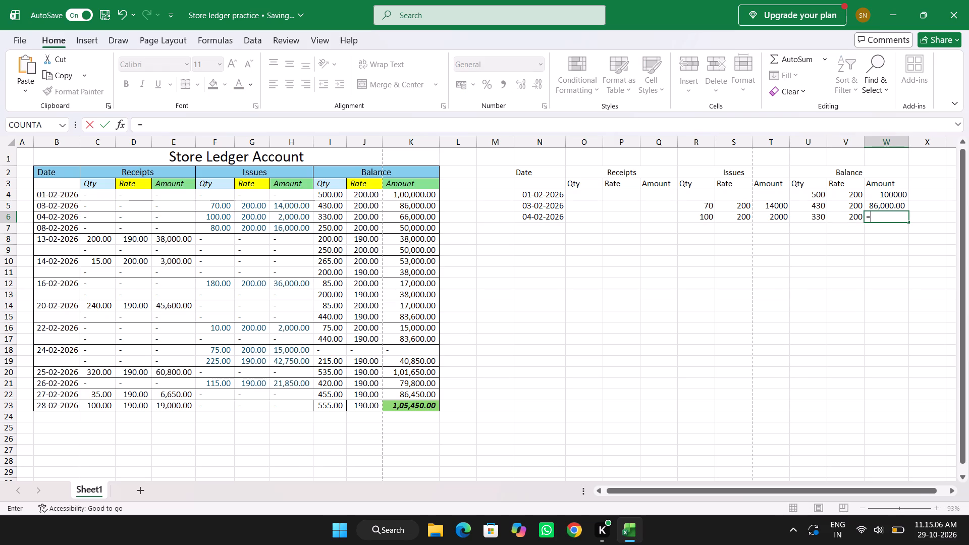
{"action": "left_click", "coordinate": [822, 219]}
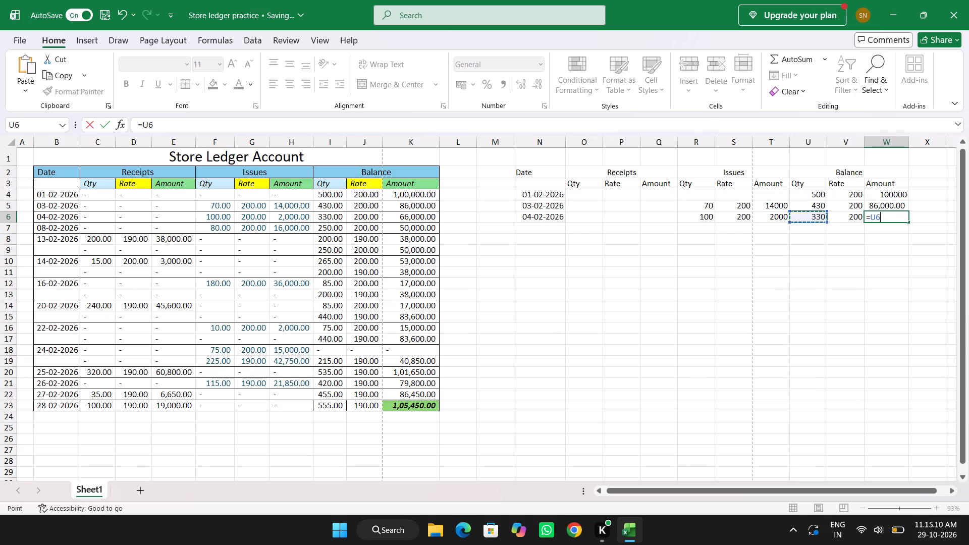
{"action": "key", "text": "shift+asterisk"}
{"action": "left_click", "coordinate": [841, 215]}
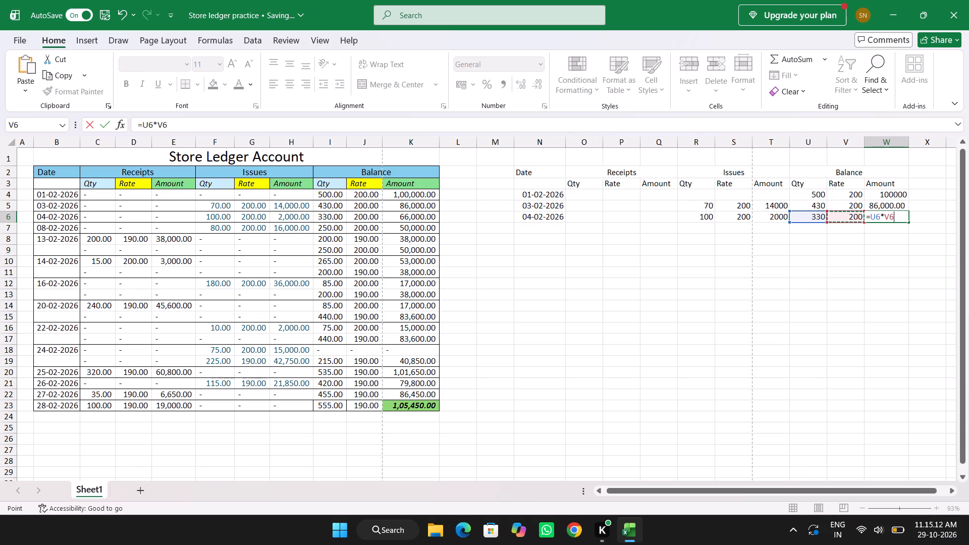
{"action": "key", "text": "Return"}
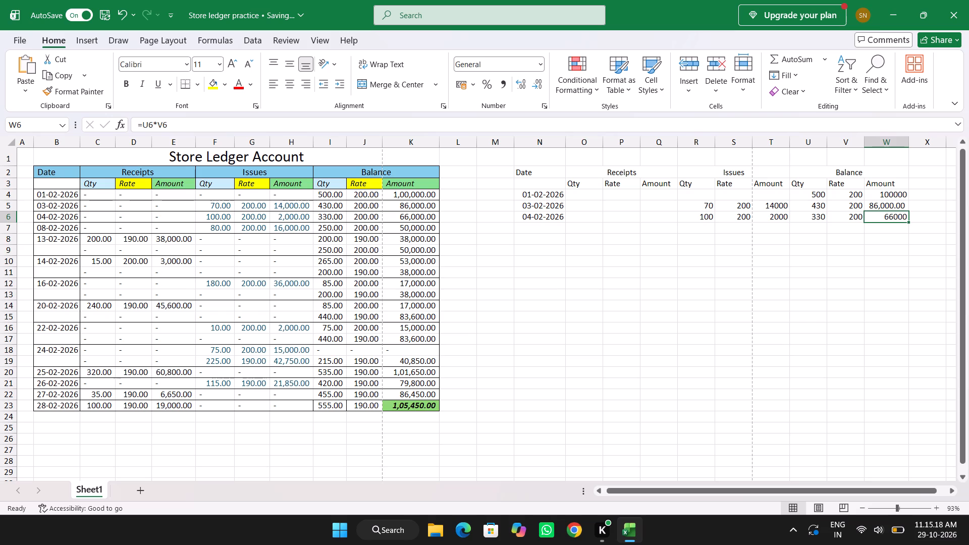
Replace the 03-02-2026 balance amount formula in W5 with =U5*V5 so it uses the new table's own quantity and rate.
{"action": "left_click", "coordinate": [894, 206]}
{"action": "double_click", "coordinate": [894, 206]}
{"action": "key", "text": "BackSpace"}
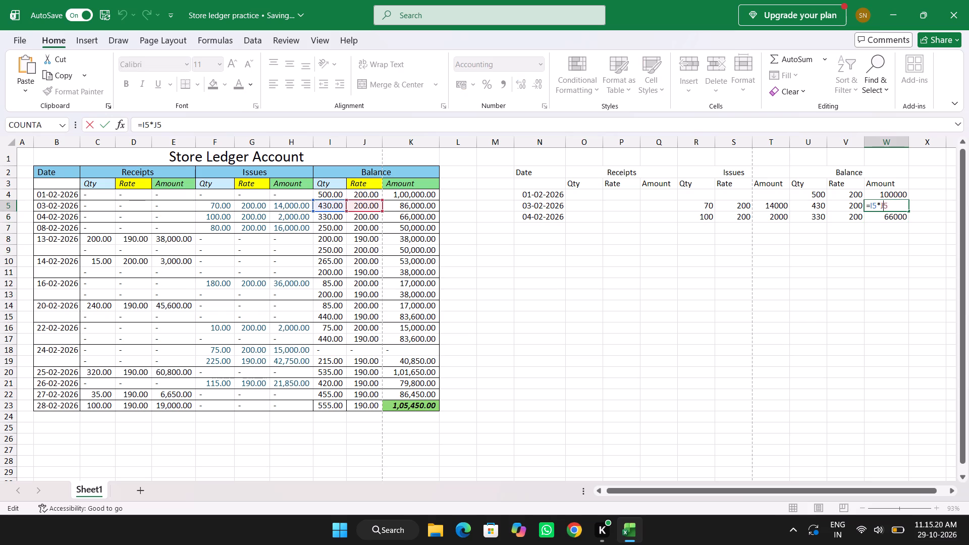
{"action": "key", "text": "BackSpace"}
{"action": "key", "text": "BackSpace"}
{"action": "key", "text": "BackSpace"}
{"action": "key", "text": "BackSpace"}
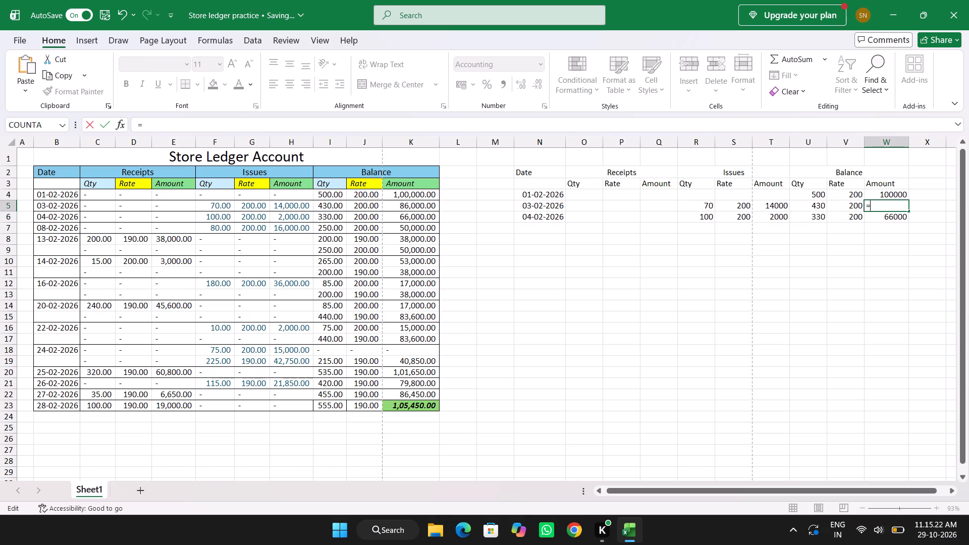
{"action": "left_click", "coordinate": [815, 206]}
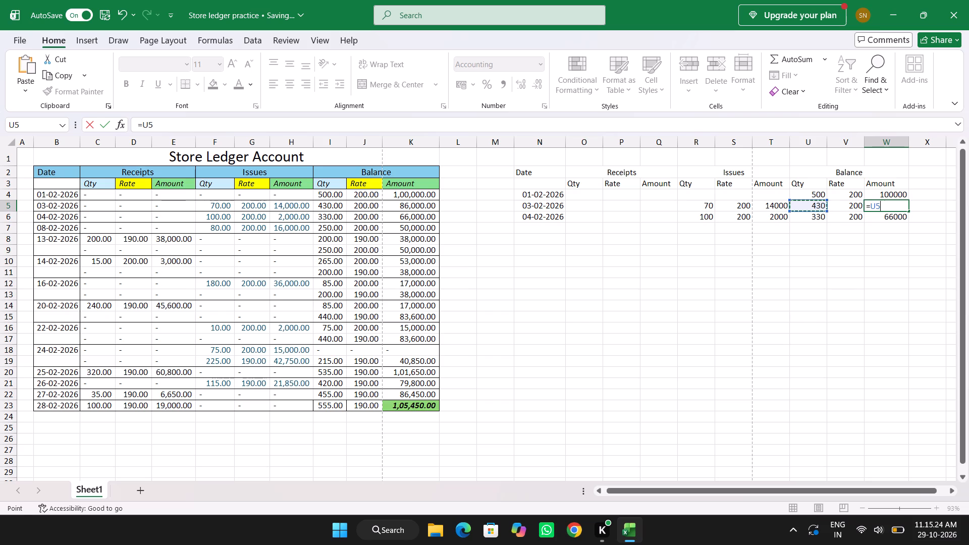
{"action": "key", "text": "shift+asterisk"}
{"action": "left_click", "coordinate": [840, 204]}
{"action": "key", "text": "Return"}
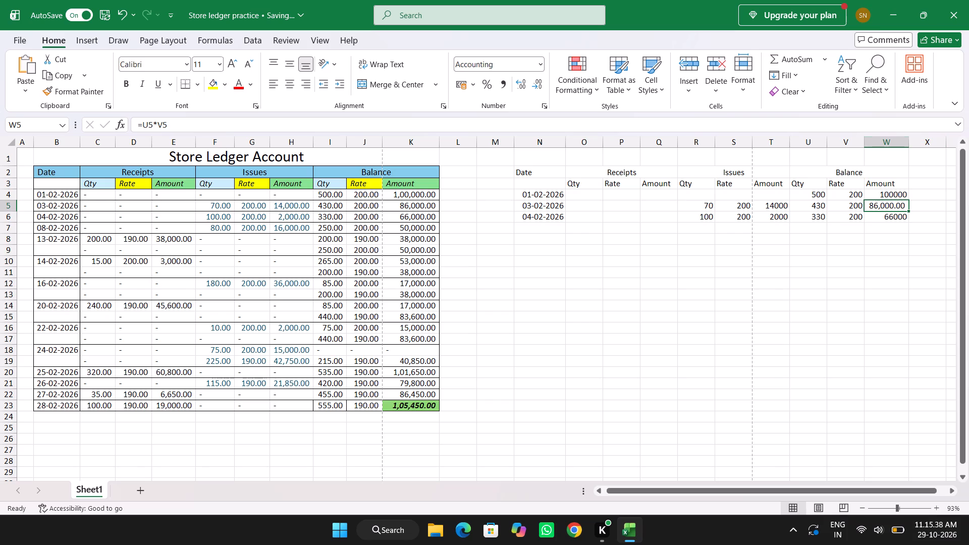
Widen column W, the new table's balance Amount column, slightly.
{"action": "left_click_drag", "start_coordinate": [908, 144], "coordinate": [916, 144]}
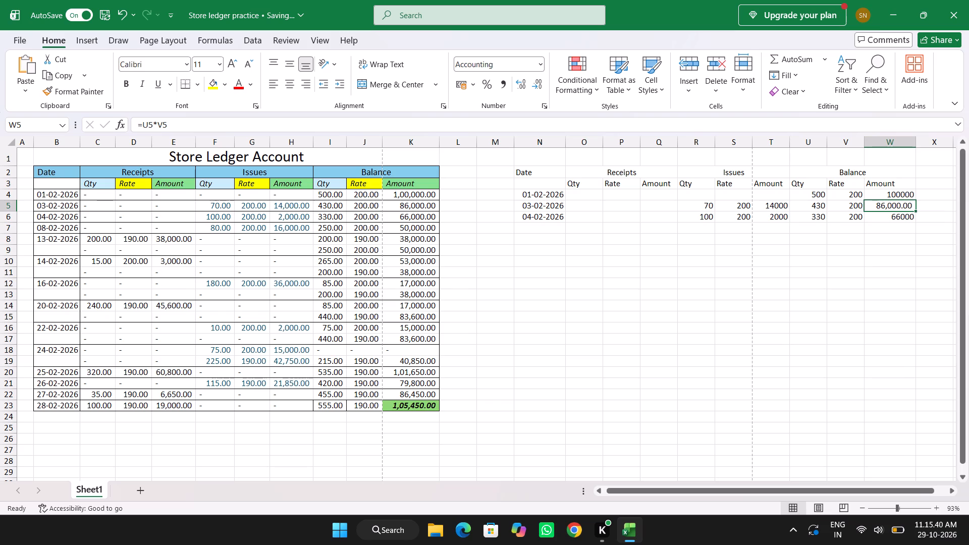
Replace the 01-02-2026 balance amount formula in W4 with =U4*V4, using the new table's own quantity and rate.
{"action": "double_click", "coordinate": [901, 194]}
{"action": "key", "text": "BackSpace"}
{"action": "key", "text": "BackSpace"}
{"action": "key", "text": "BackSpace"}
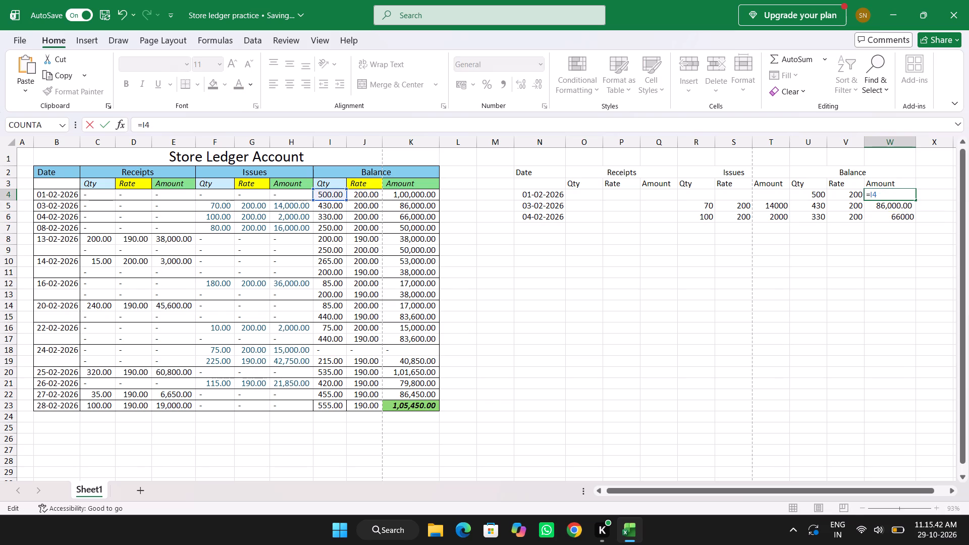
{"action": "key", "text": "BackSpace"}
{"action": "key", "text": "BackSpace"}
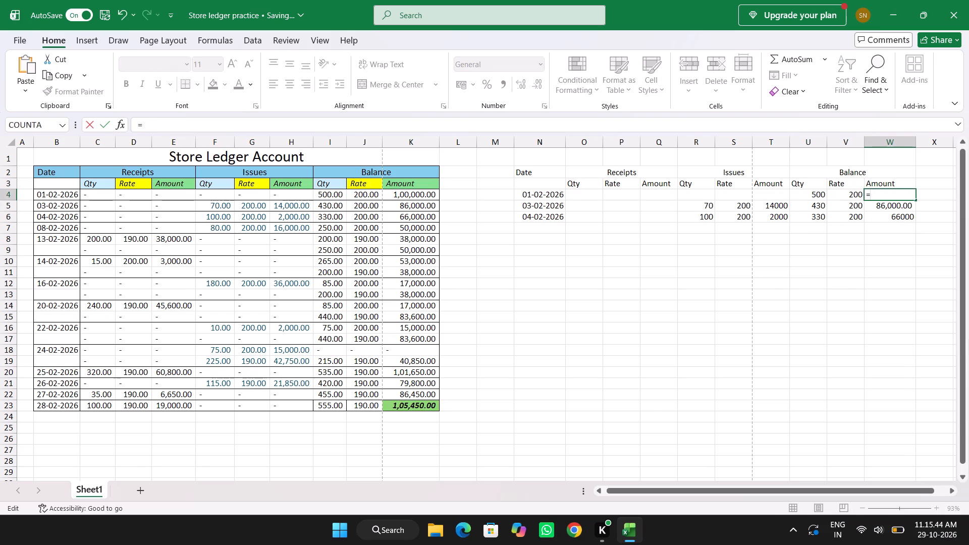
{"action": "left_click", "coordinate": [819, 196]}
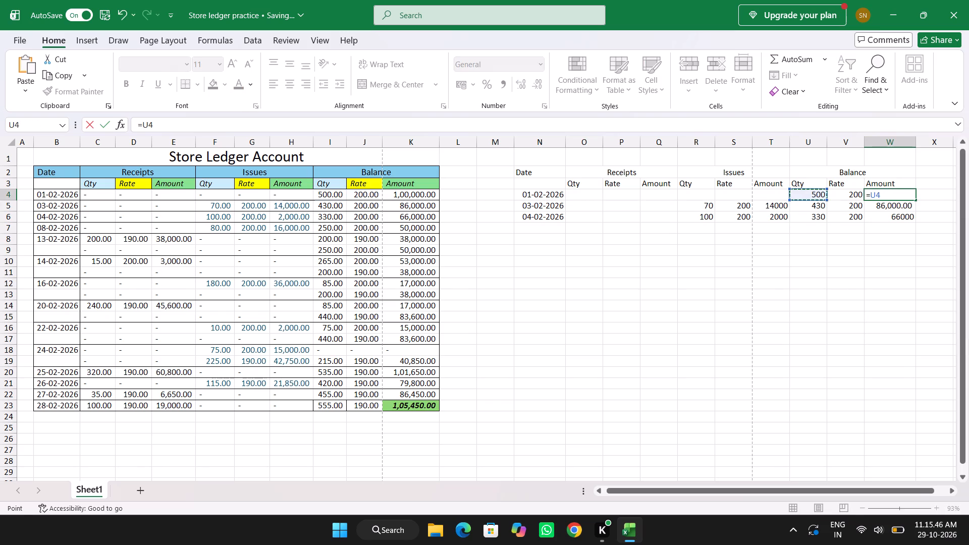
{"action": "key", "text": "shift+asterisk"}
{"action": "key", "text": "Return"}
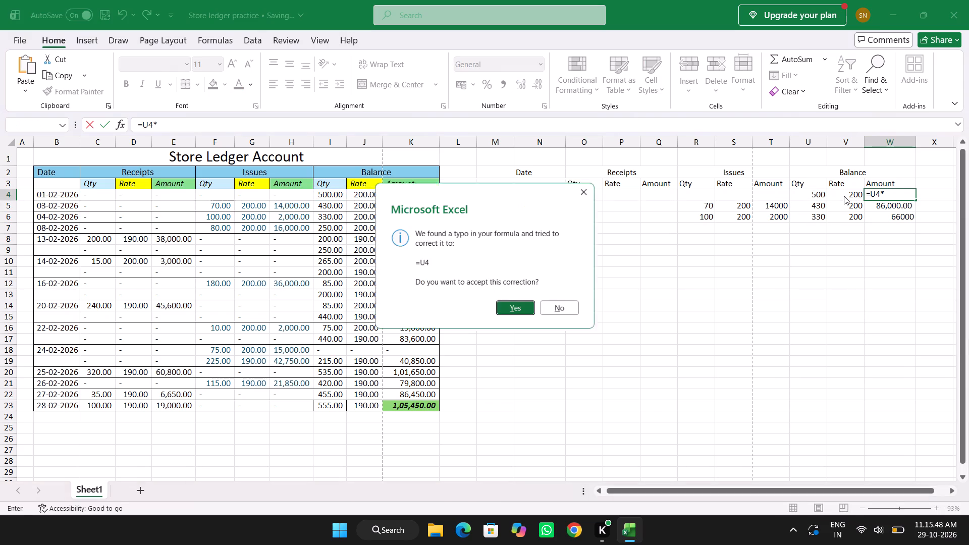
{"action": "left_click", "coordinate": [586, 183]}
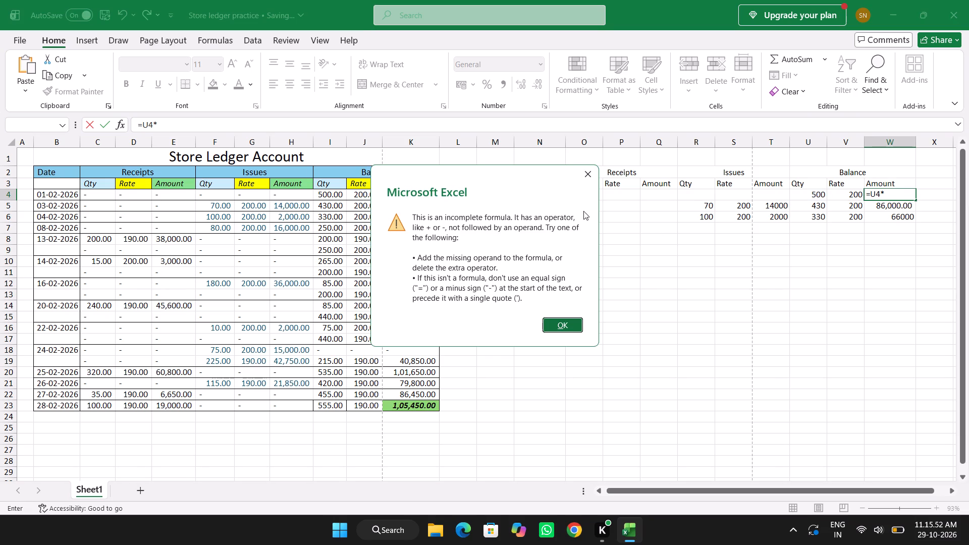
{"action": "left_click", "coordinate": [588, 171]}
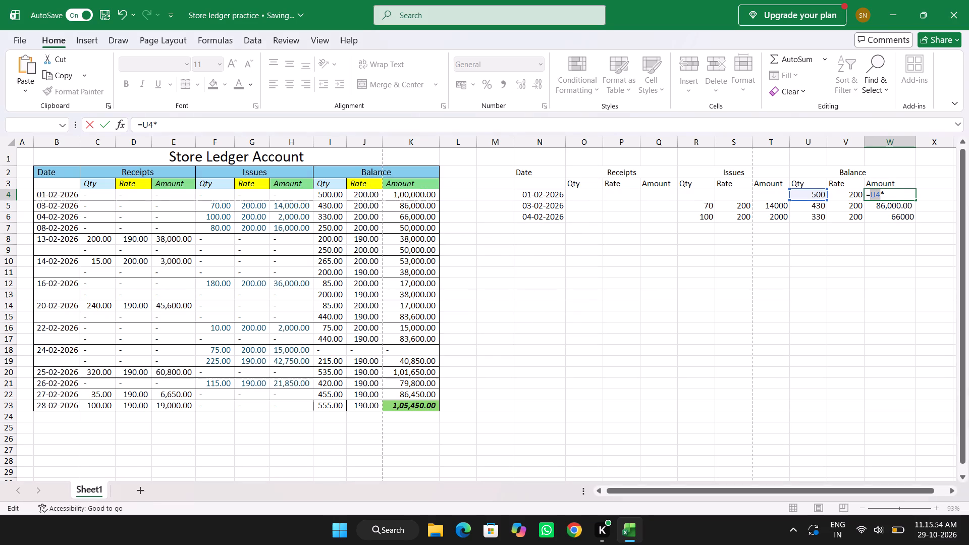
{"action": "left_click", "coordinate": [849, 194]}
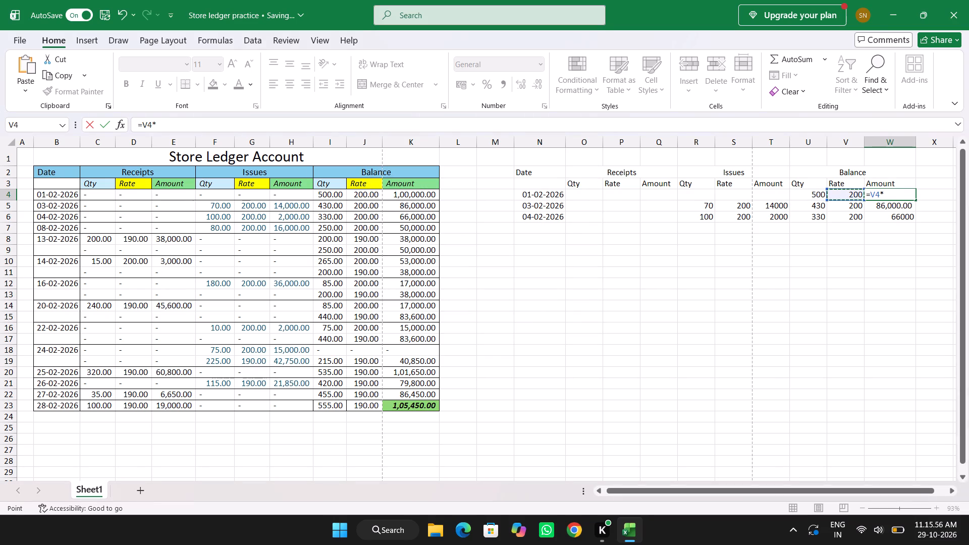
{"action": "key", "text": "Right"}
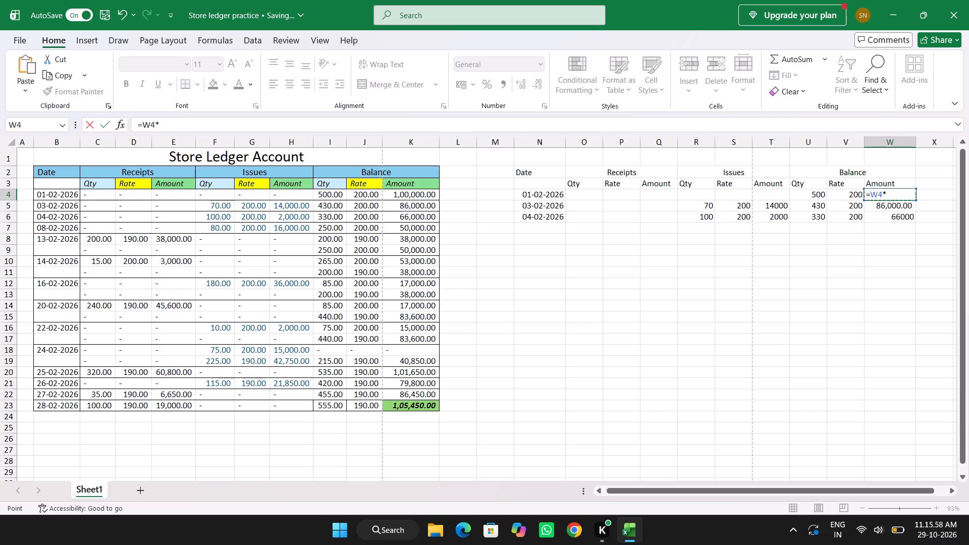
{"action": "key", "text": "backslash"}
{"action": "key", "text": "BackSpace"}
{"action": "key", "text": "BackSpace"}
{"action": "key", "text": "BackSpace"}
{"action": "key", "text": "Right"}
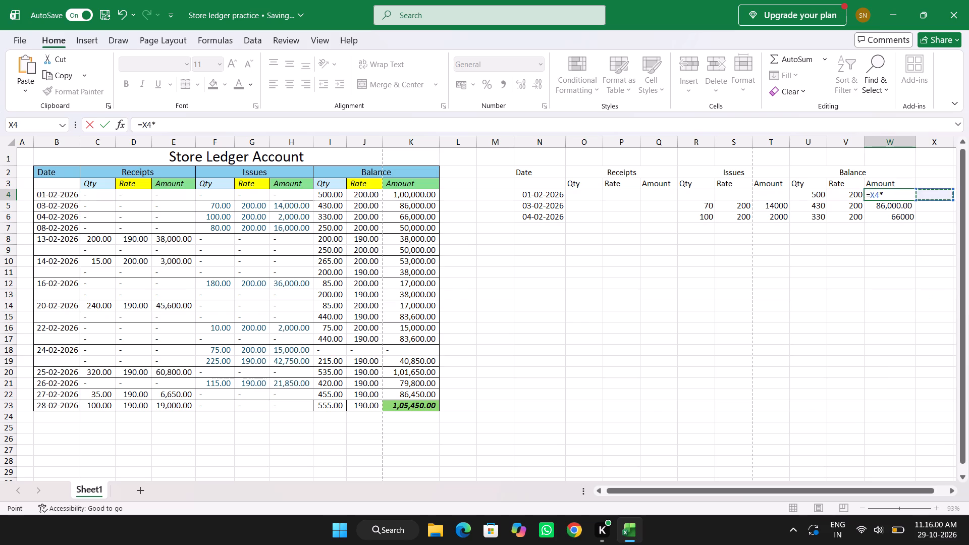
{"action": "key", "text": "BackSpace"}
{"action": "key", "text": "BackSpace"}
{"action": "double_click", "coordinate": [882, 194]}
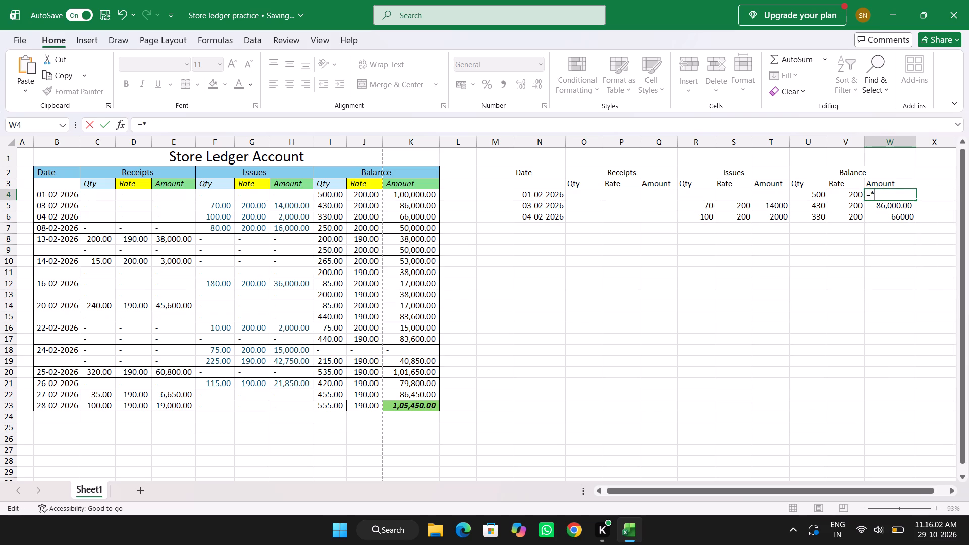
{"action": "key", "text": "BackSpace"}
{"action": "left_click", "coordinate": [818, 198]}
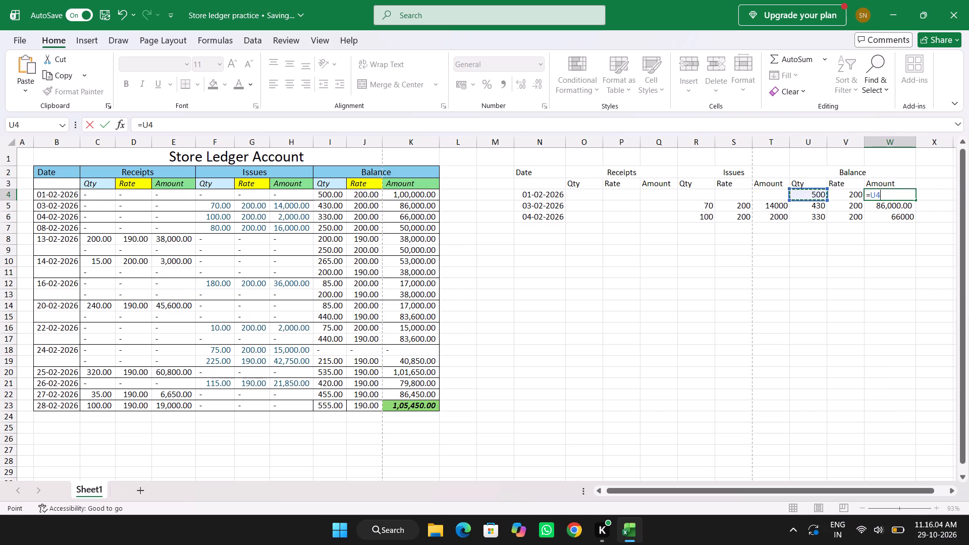
{"action": "key", "text": "shift+asterisk"}
{"action": "key", "text": "Right"}
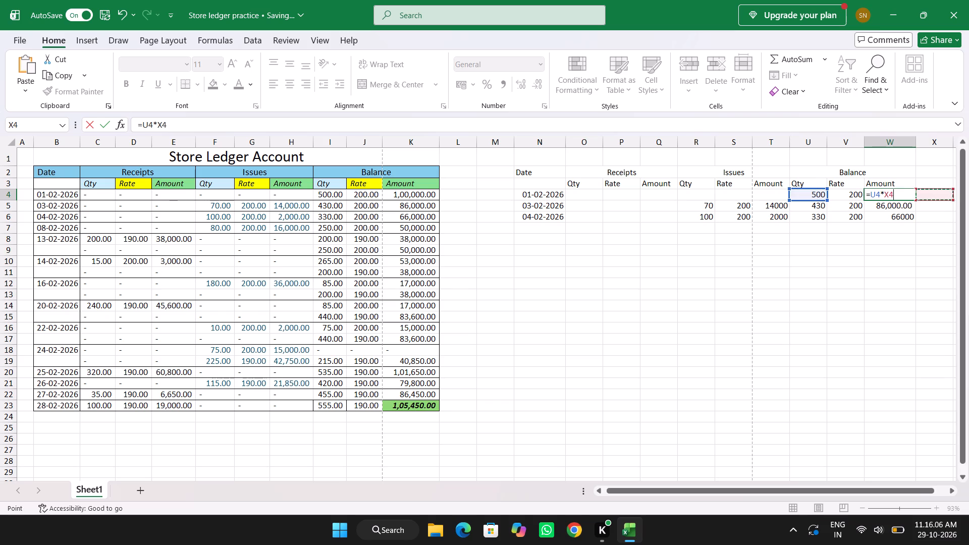
{"action": "key", "text": "Left"}
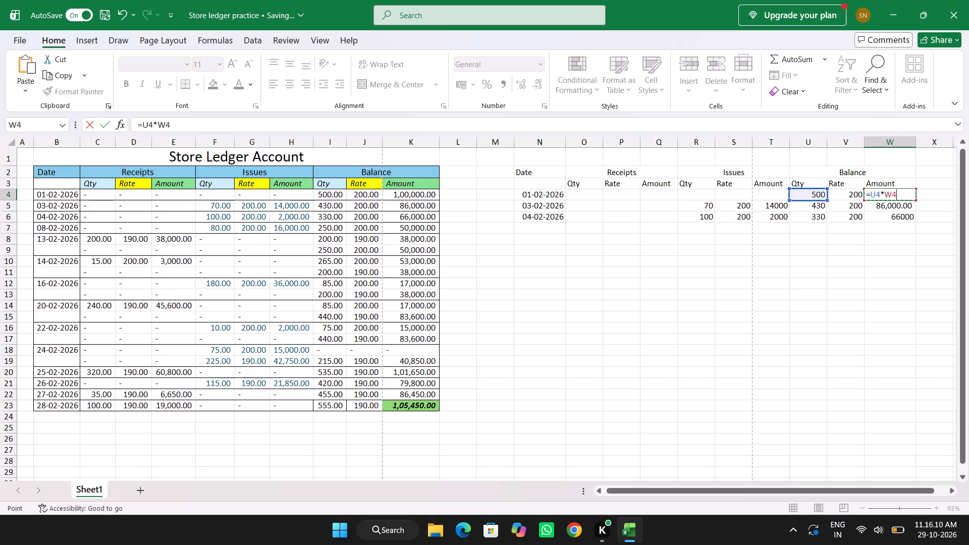
{"action": "key", "text": "Left"}
{"action": "key", "text": "Return"}
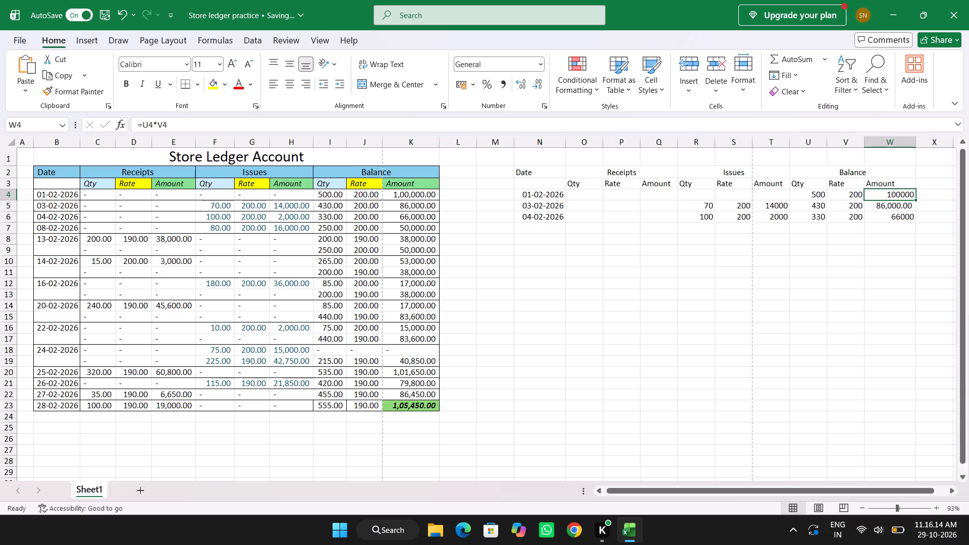
Select N7, the empty cell below 04-02-2026 in the new table's Date column.
{"action": "left_click", "coordinate": [535, 227]}
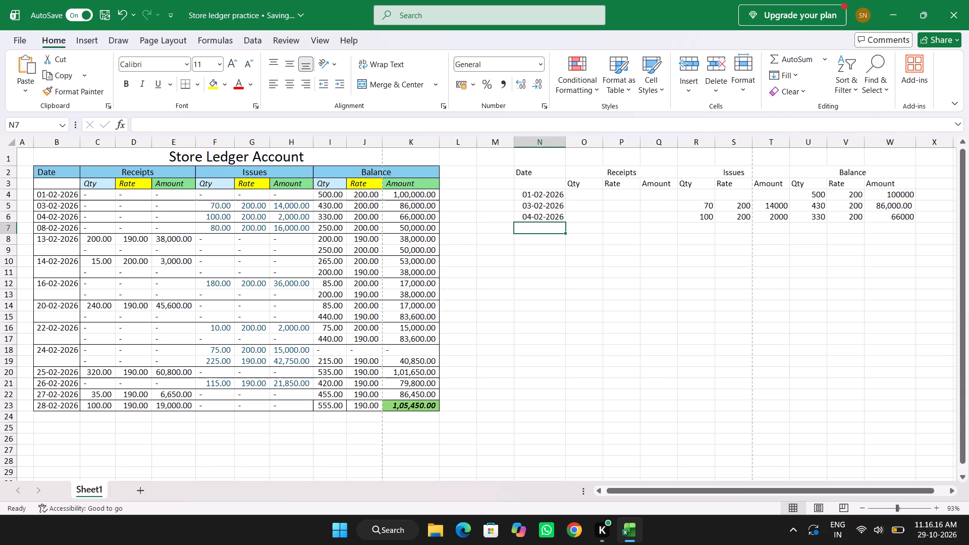
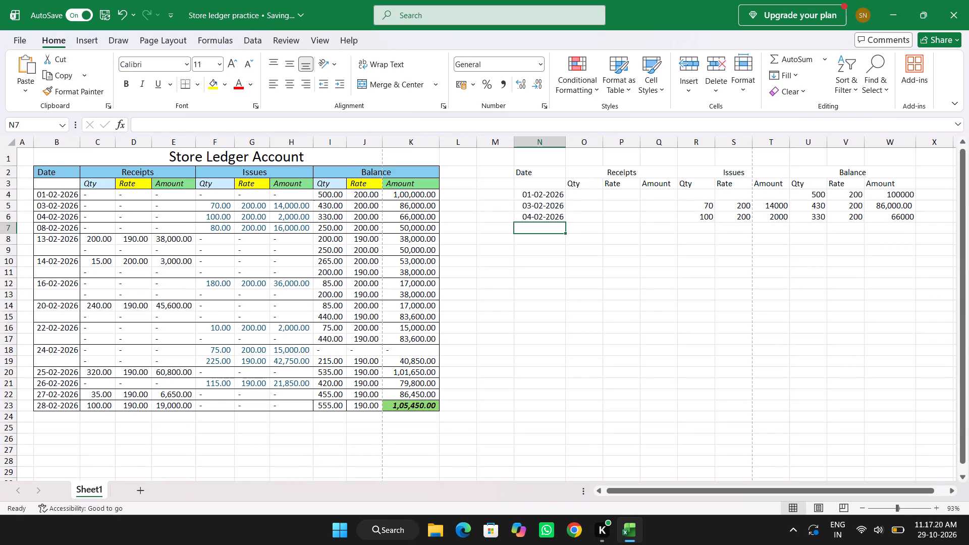
Enter the date 08-02-2026 in N7 of the new table's Date column.
{"action": "key", "text": "minus"}
{"action": "key", "text": "BackSpace"}
{"action": "type", "text": "08-"}
{"action": "type", "text": "02-2027"}
{"action": "key", "text": "BackSpace"}
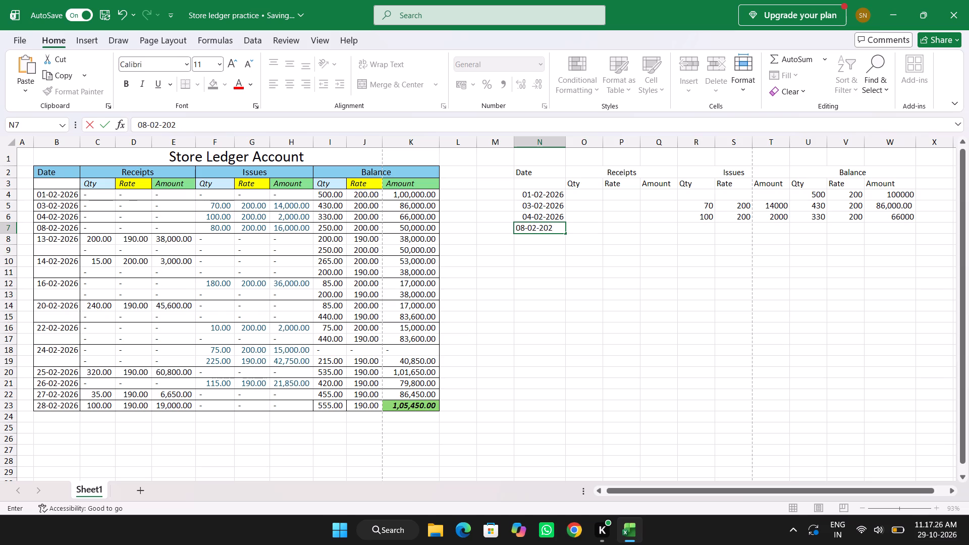
{"action": "key", "text": "6"}
{"action": "key", "text": "Right"}
Fill the 08-02-2026 row's Issues with quantity 80, rate 200 and amount 16000 in R7:T7.
{"action": "key", "text": "Right"}
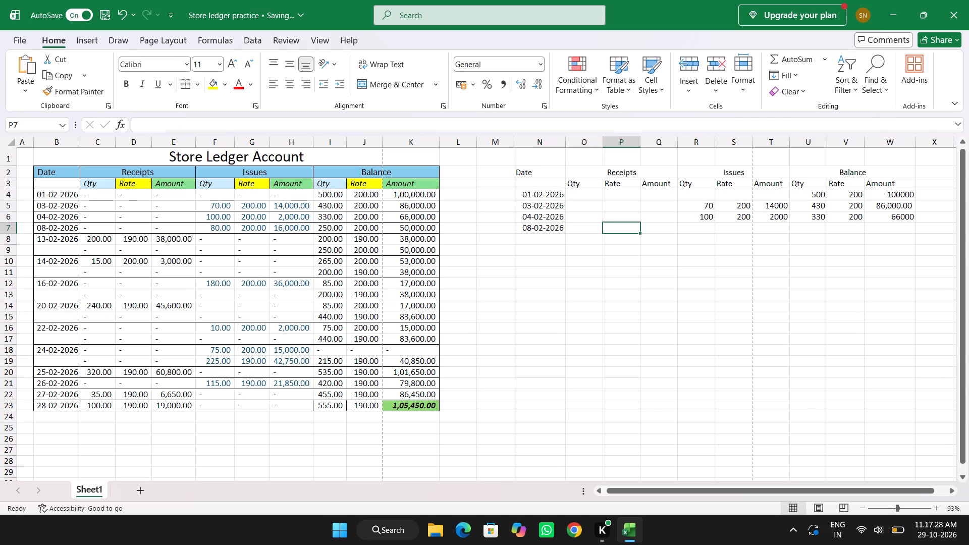
{"action": "key", "text": "Right"}
{"action": "key", "text": "Right"}
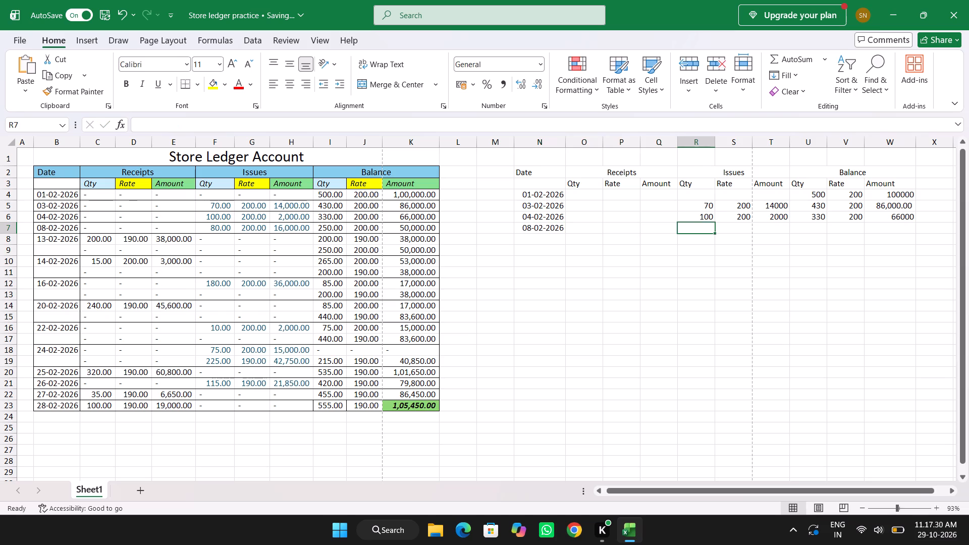
{"action": "type", "text": "80"}
{"action": "key", "text": "Right"}
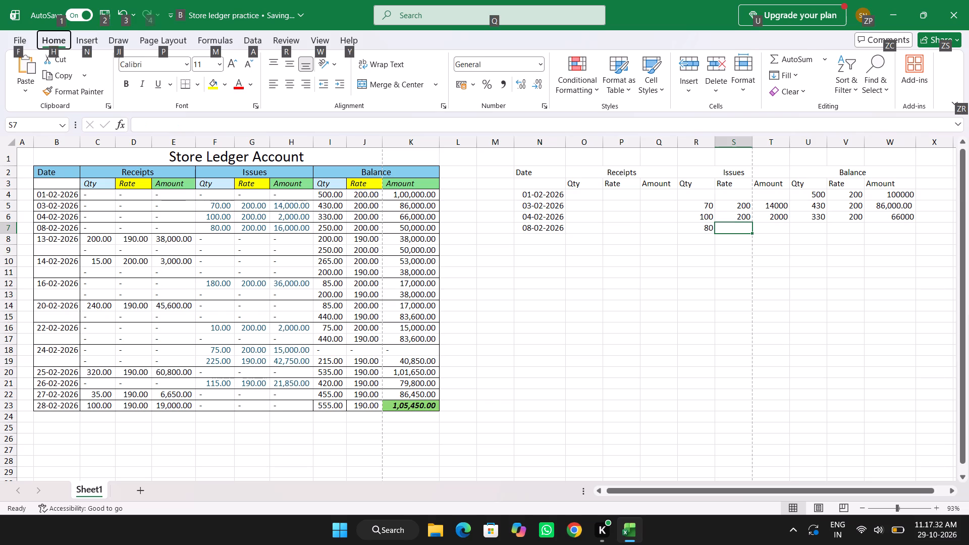
{"action": "type", "text": "200"}
{"action": "key", "text": "BackSpace"}
{"action": "key", "text": "BackSpace"}
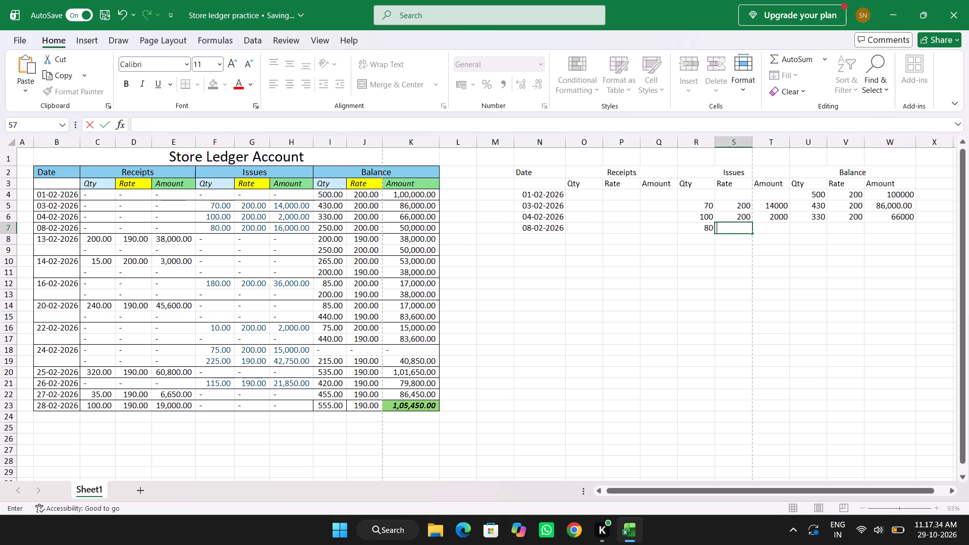
{"action": "type", "text": "200"}
{"action": "key", "text": "Right"}
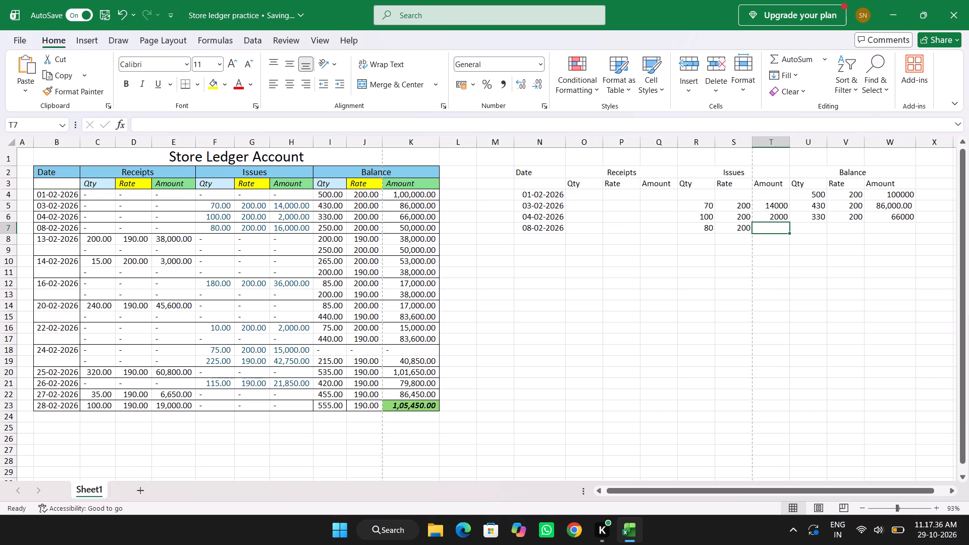
{"action": "type", "text": "16000"}
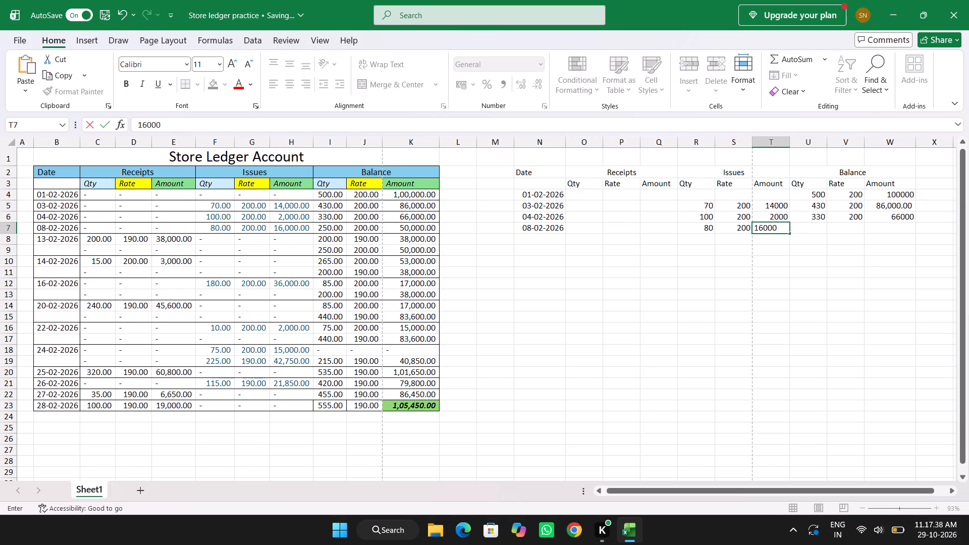
{"action": "key", "text": "Right"}
Fill the 08-02-2026 row's Balance with quantity 250, rate 200 and the amount formula =U7*V7.
{"action": "type", "text": "250"}
{"action": "key", "text": "Right"}
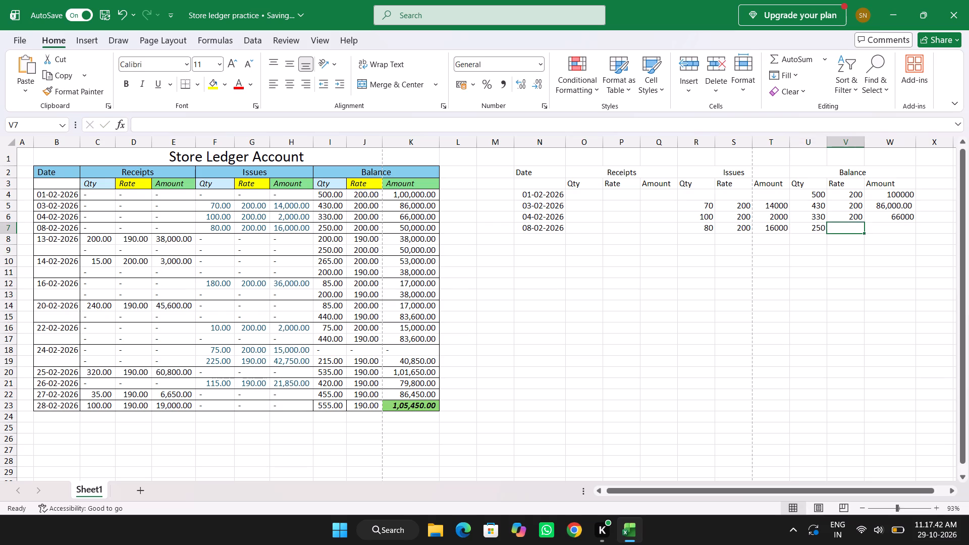
{"action": "type", "text": "200"}
{"action": "key", "text": "Right"}
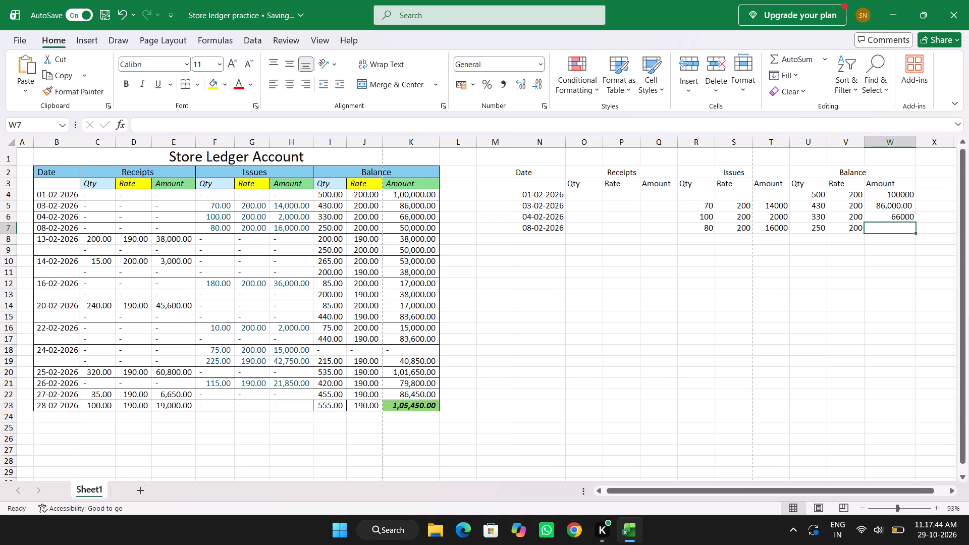
{"action": "key", "text": "equal"}
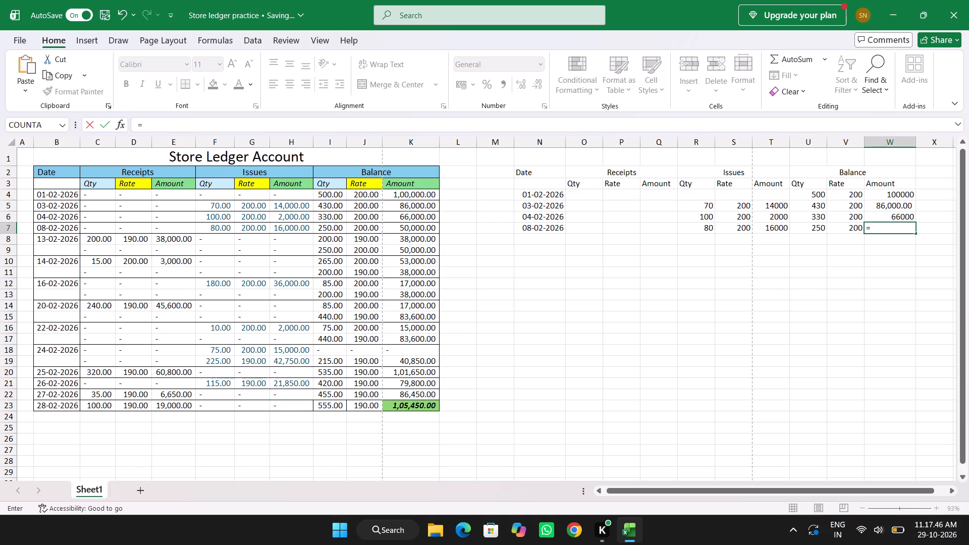
{"action": "left_click", "coordinate": [805, 230]}
{"action": "key", "text": "shift+asterisk"}
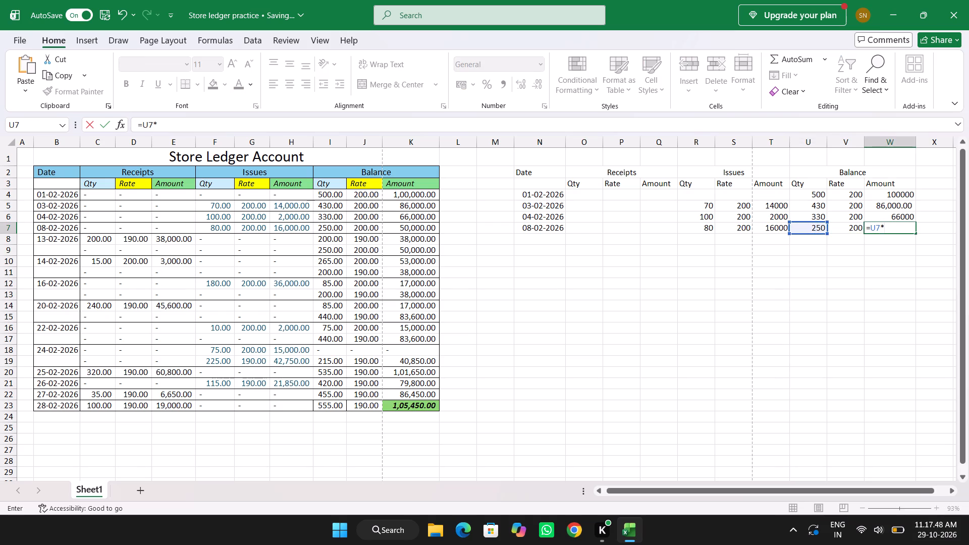
{"action": "key", "text": "Right"}
{"action": "key", "text": "Left"}
{"action": "key", "text": "Left"}
{"action": "key", "text": "Left"}
{"action": "key", "text": "Right"}
{"action": "key", "text": "Return"}
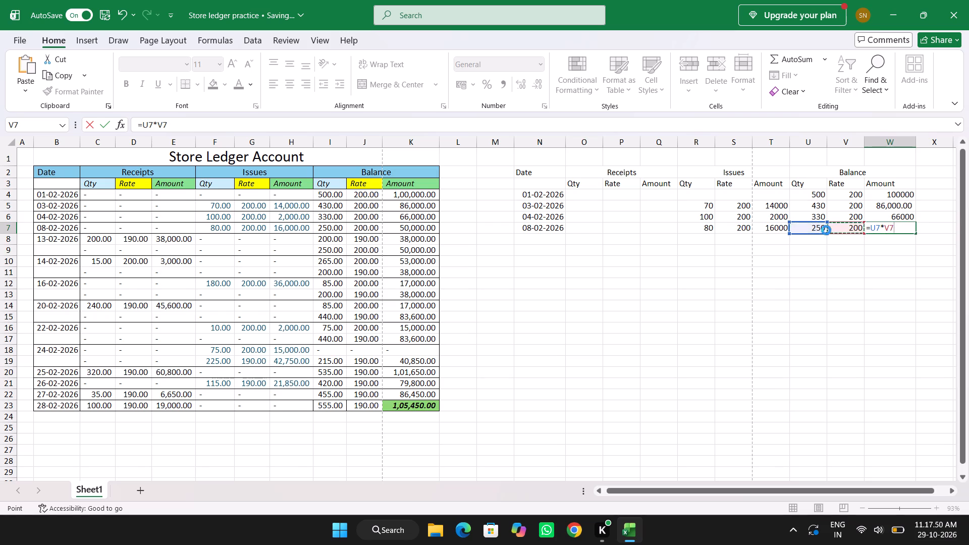
Add a 13-02-2026 row in row 8 with Receipts quantity 200, rate 190 and the amount formula =O8*P8.
{"action": "left_click", "coordinate": [542, 238]}
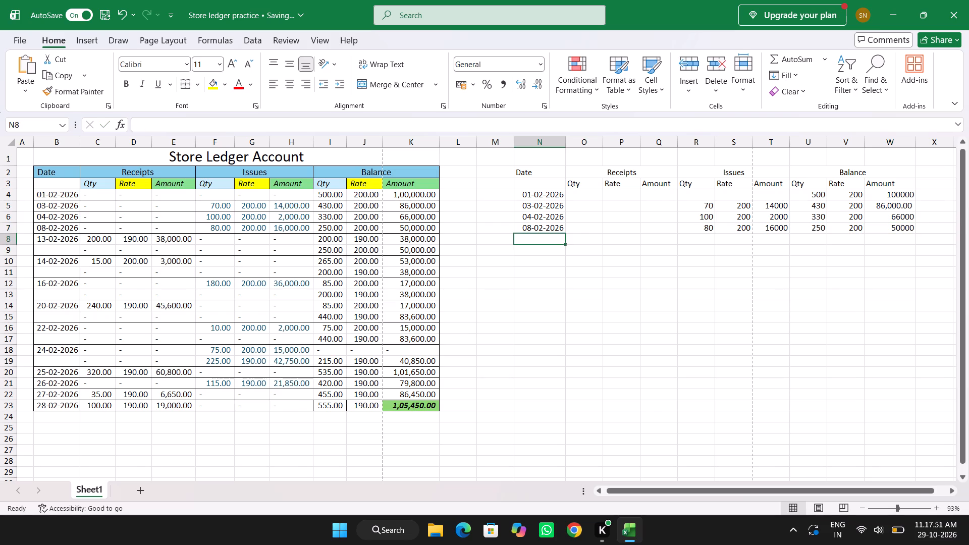
{"action": "type", "text": "13-02-2026"}
{"action": "key", "text": "Right"}
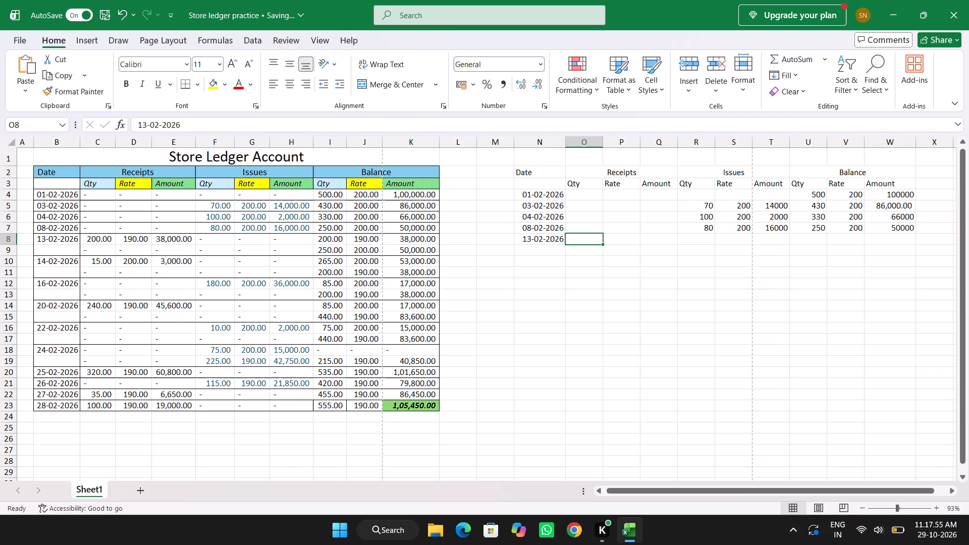
{"action": "type", "text": "200"}
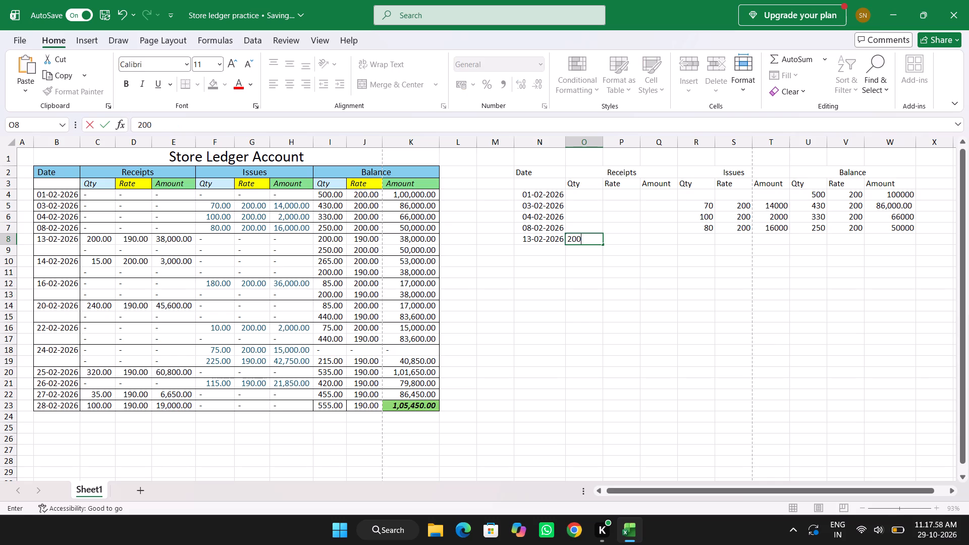
{"action": "key", "text": "Right"}
{"action": "type", "text": "190"}
{"action": "key", "text": "Right"}
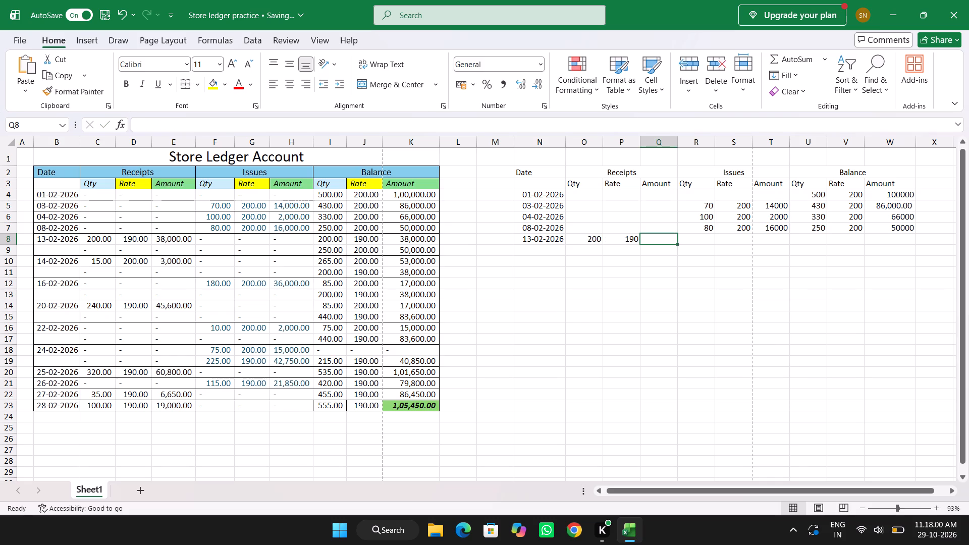
{"action": "key", "text": "equal"}
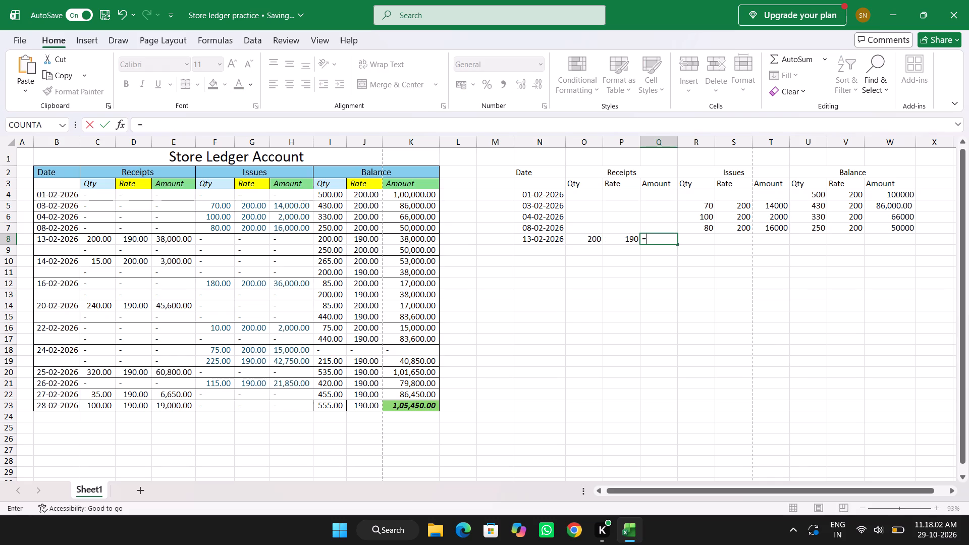
{"action": "left_click", "coordinate": [585, 240]}
{"action": "key", "text": "shift+asterisk"}
{"action": "key", "text": "Left"}
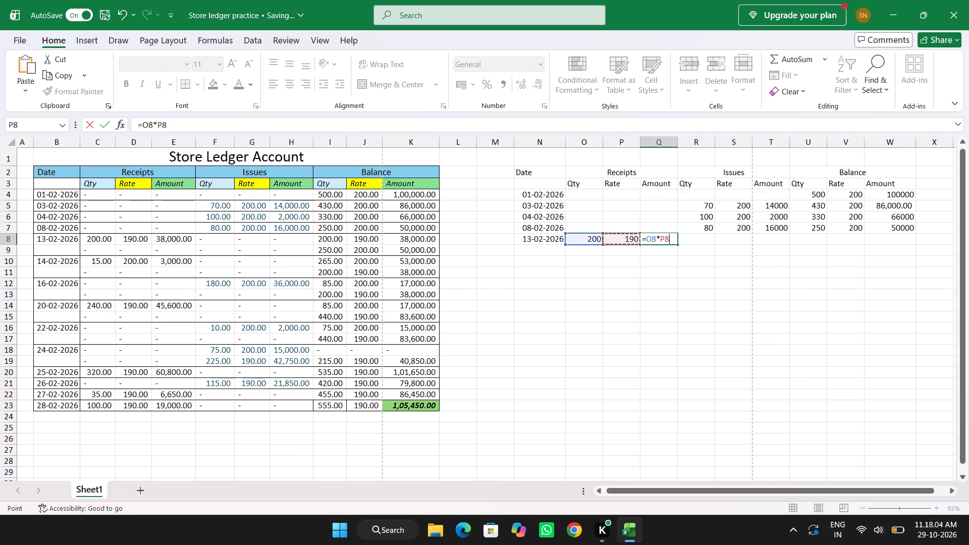
{"action": "key", "text": "Return"}
Enter the 13-02-2026 row's Balance quantity 200 and rate 190 in U8:V8.
{"action": "left_click", "coordinate": [707, 239]}
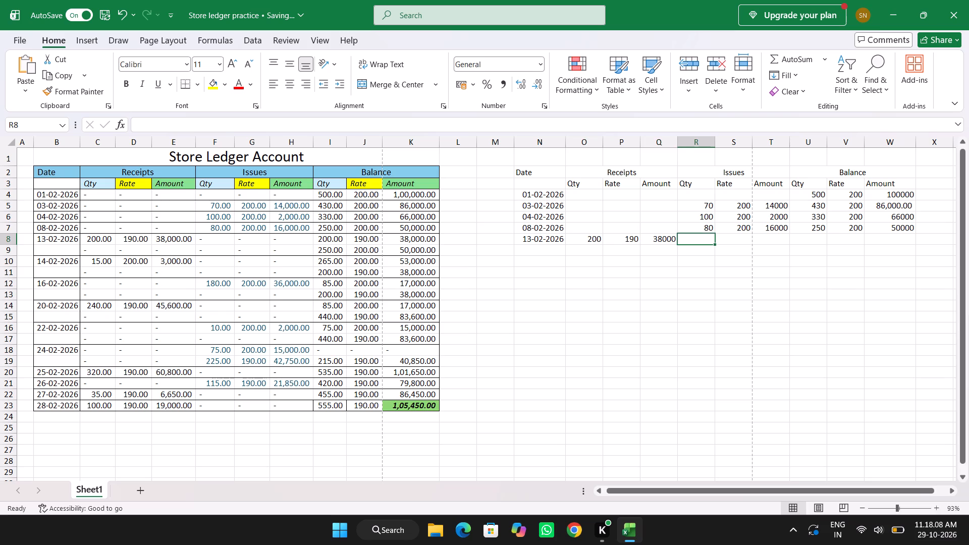
{"action": "key", "text": "Right"}
{"action": "key", "text": "Right"}
{"action": "key", "text": "Right"}
{"action": "type", "text": "200"}
{"action": "key", "text": "Right"}
{"action": "type", "text": "190"}
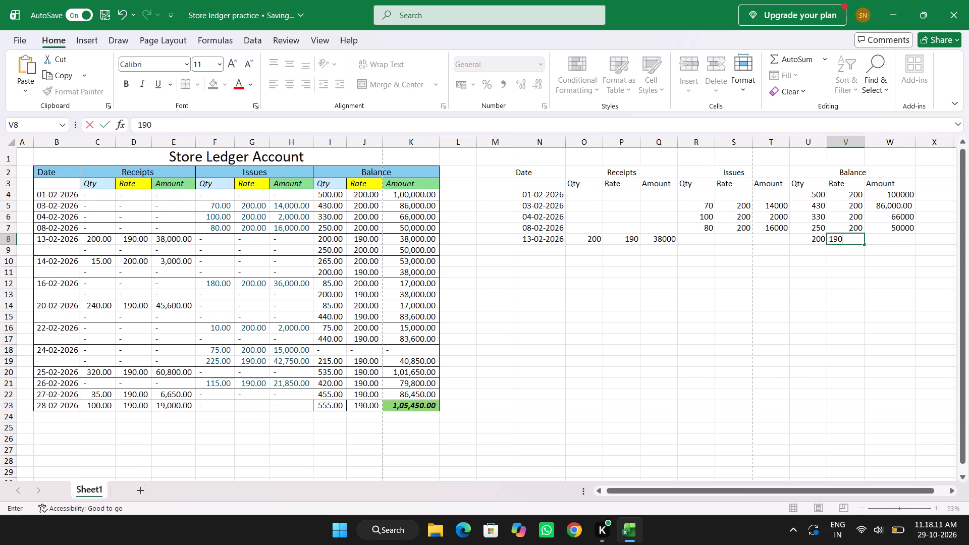
{"action": "key", "text": "Right"}
Enter the second Balance line for 13-02-2026 in row 9 with quantity 250 and rate 200.
{"action": "key", "text": "Down"}
{"action": "key", "text": "Left"}
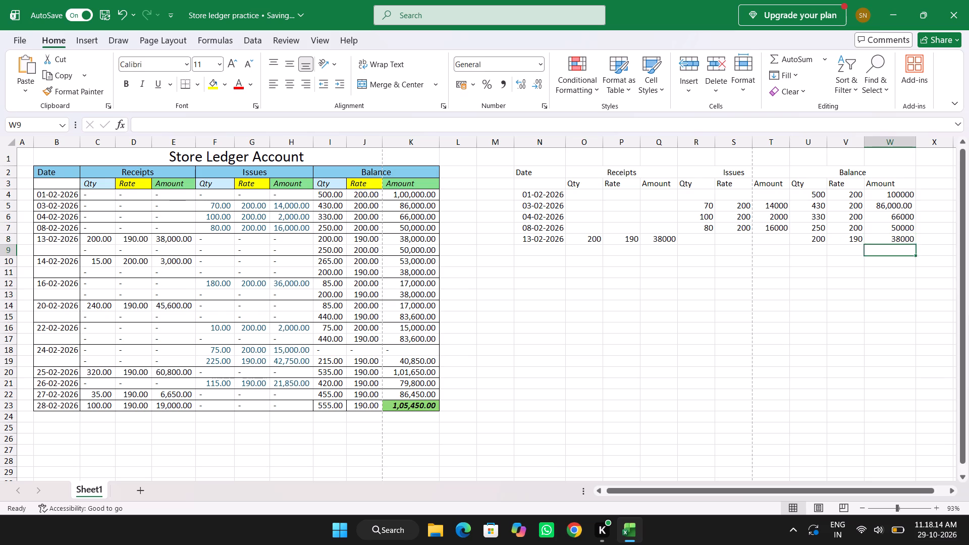
{"action": "key", "text": "Left"}
{"action": "type", "text": "250"}
{"action": "key", "text": "Right"}
{"action": "type", "text": "200"}
{"action": "key", "text": "Right"}
Enter the date 14-02-2026 in N10 of the new table's Date column.
{"action": "key", "text": "Down"}
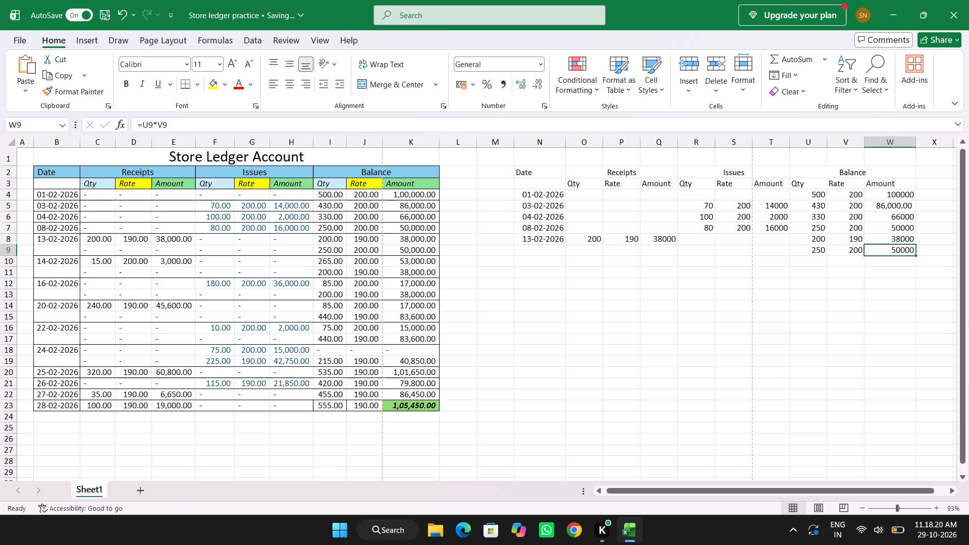
{"action": "key", "text": "Left"}
{"action": "key", "text": "Left"}
{"action": "key", "text": "Left"}
{"action": "key", "text": "Left"}
{"action": "key", "text": "Left"}
{"action": "key", "text": "Left"}
{"action": "key", "text": "Left"}
{"action": "key", "text": "Left"}
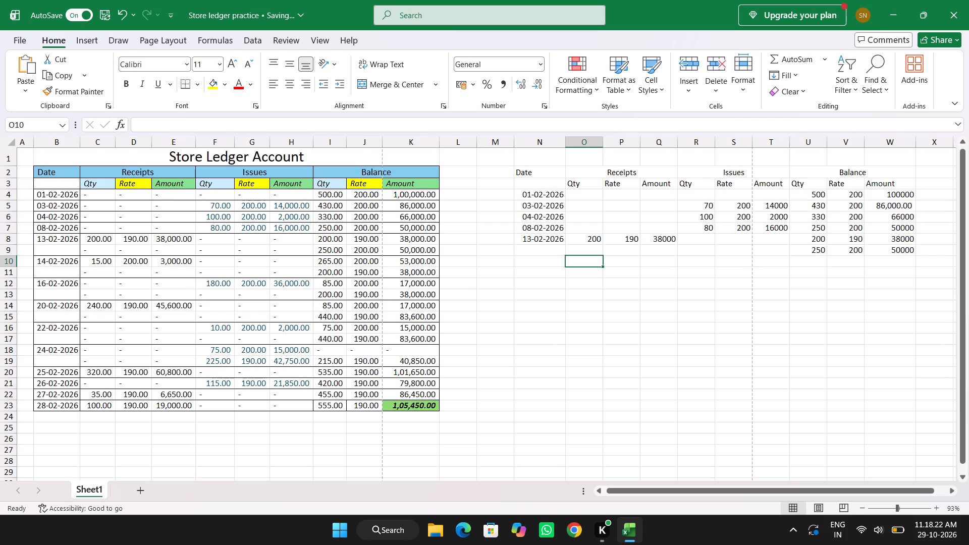
{"action": "key", "text": "Left"}
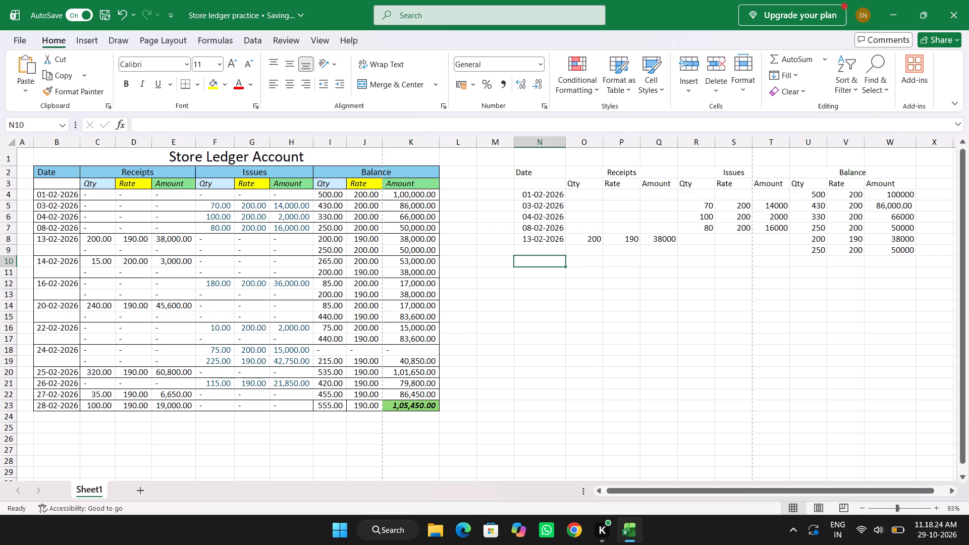
{"action": "type", "text": "14"}
{"action": "type", "text": "-02-2026"}
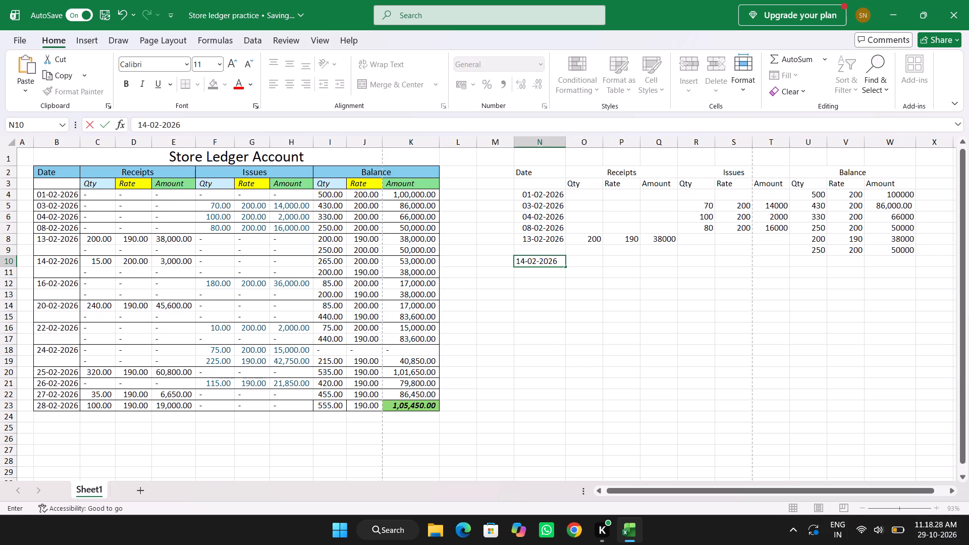
{"action": "key", "text": "Right"}
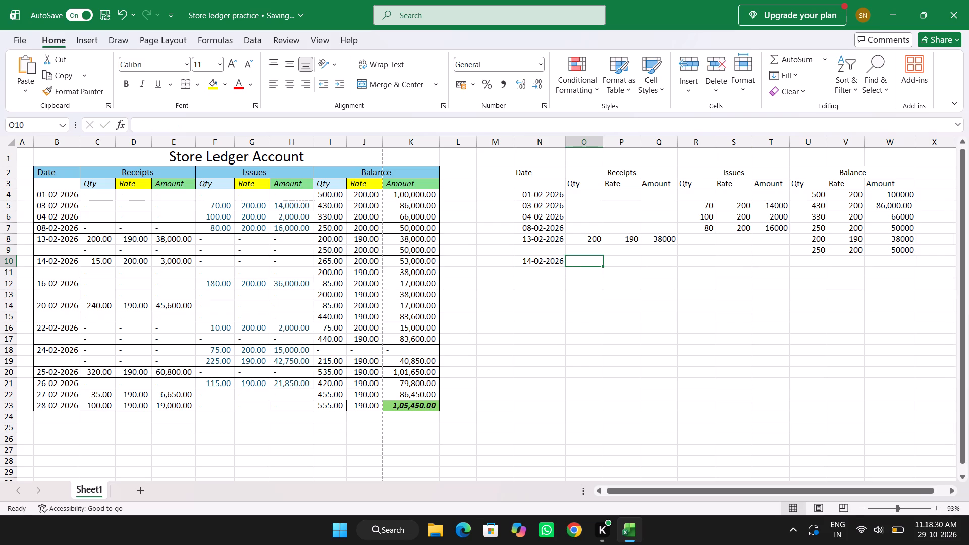
Fill the 14-02-2026 row's Receipts with quantity 15, rate 200 and the amount formula =O10*P10.
{"action": "key", "text": "1"}
{"action": "key", "text": "5"}
{"action": "key", "text": "Right"}
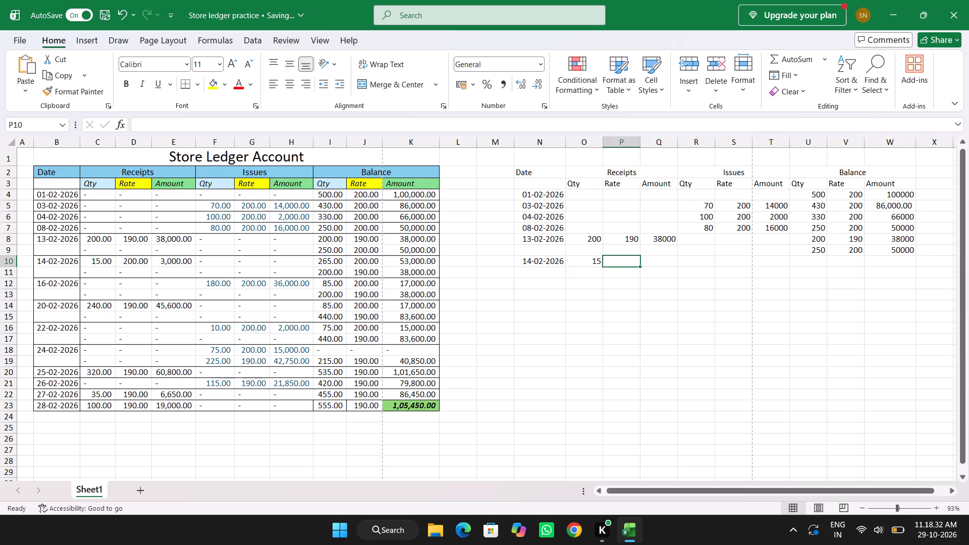
{"action": "type", "text": "200"}
{"action": "key", "text": "Right"}
{"action": "key", "text": "Right"}
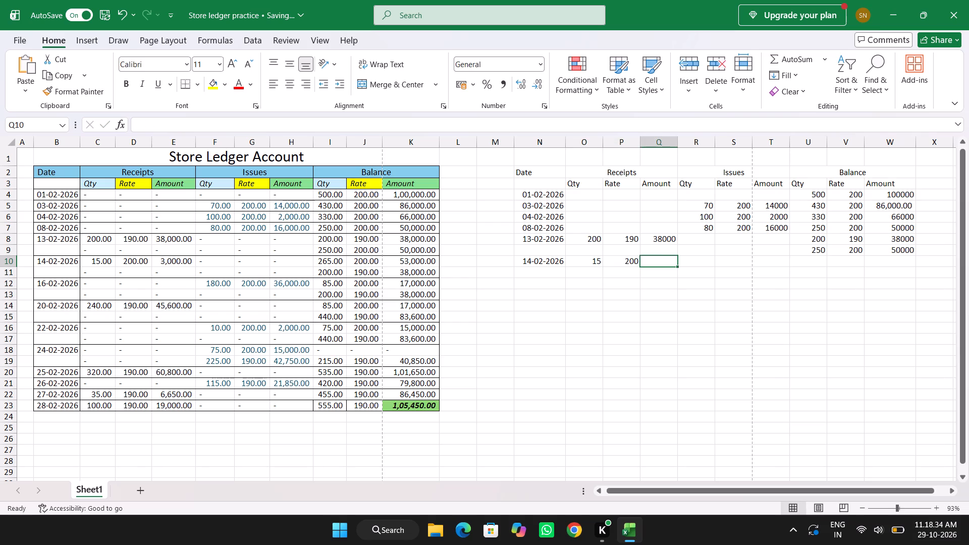
{"action": "key", "text": "Left"}
{"action": "key", "text": "equal"}
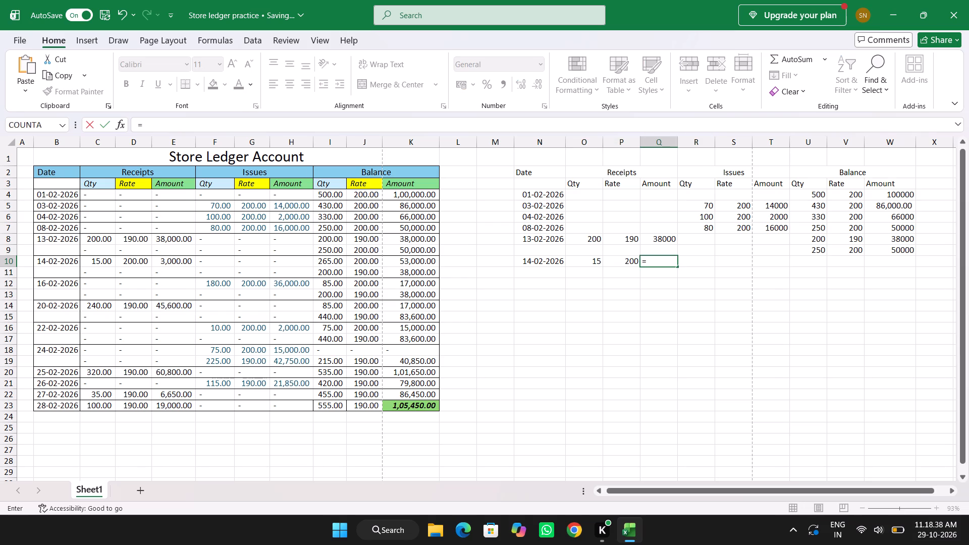
{"action": "left_click", "coordinate": [595, 262]}
{"action": "key", "text": "shift+asterisk"}
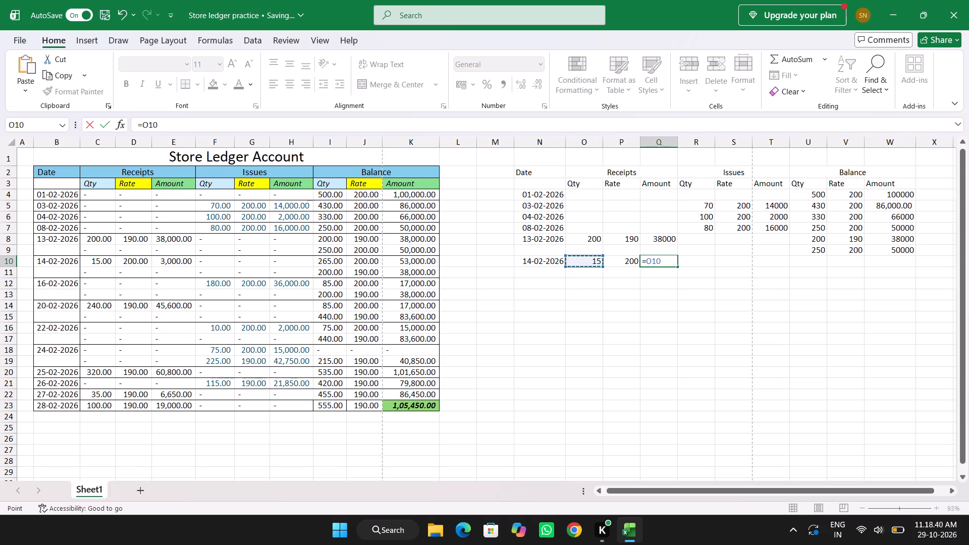
{"action": "key", "text": "Left"}
{"action": "key", "text": "Return"}
Enter the 14-02-2026 row's Balance quantity 265 and rate 200 in U10:V10.
{"action": "key", "text": "Right"}
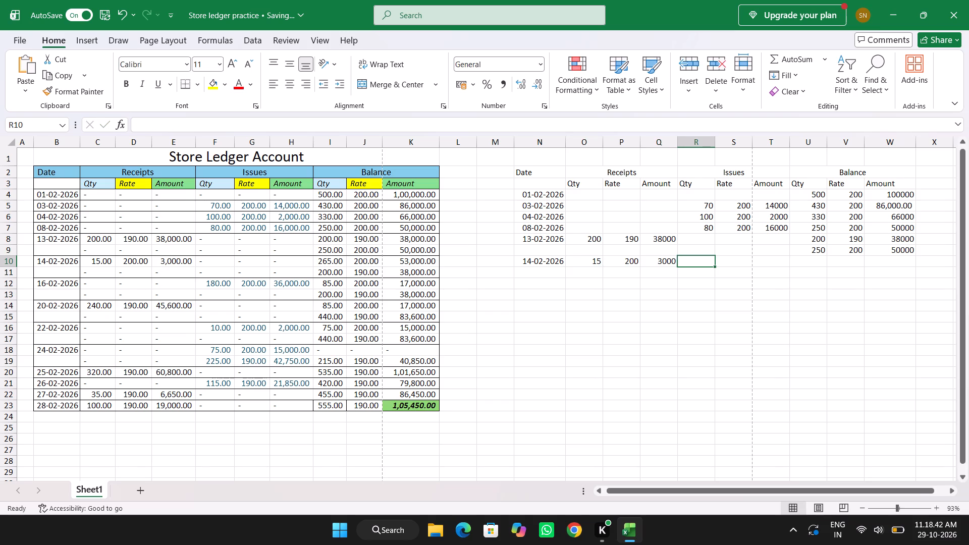
{"action": "key", "text": "Right"}
{"action": "key", "text": "Right"}
{"action": "key", "text": "Right"}
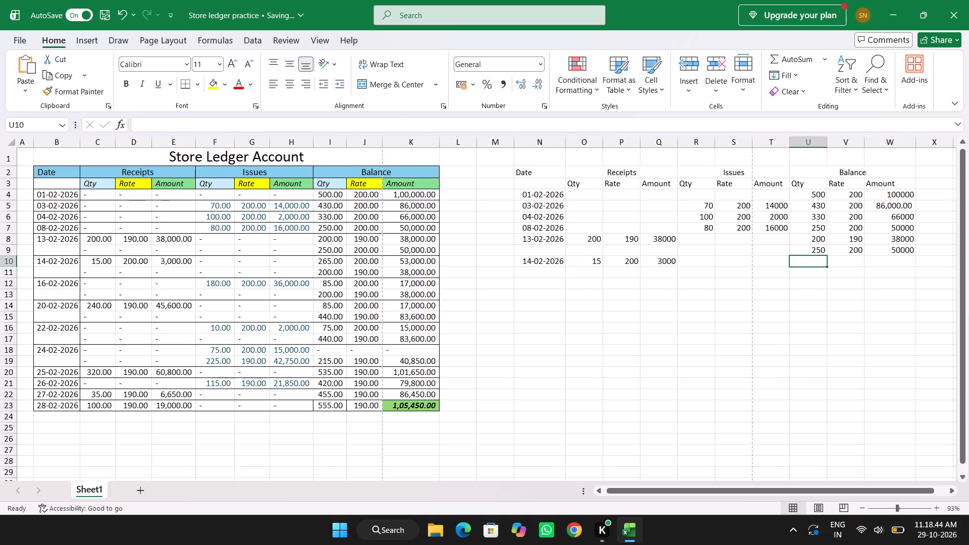
{"action": "type", "text": "265"}
{"action": "key", "text": "Right"}
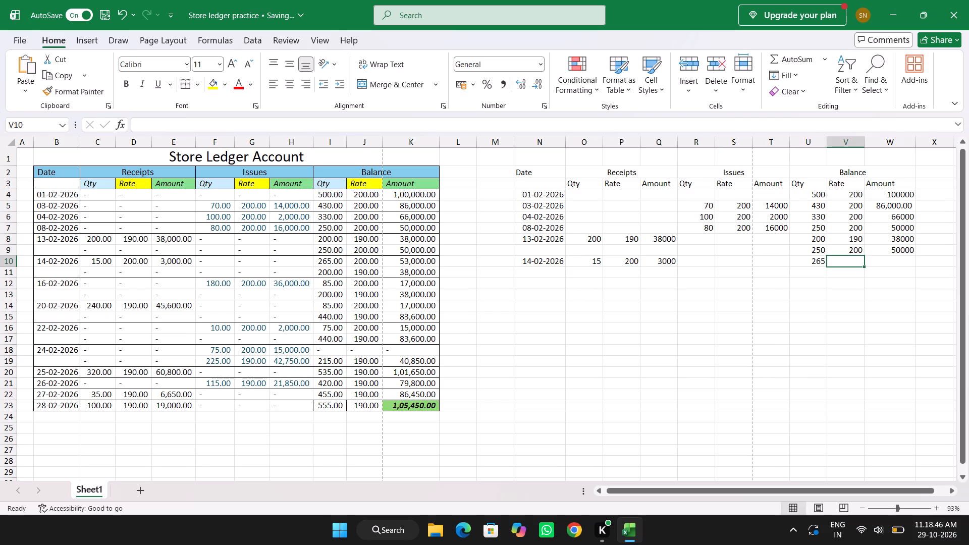
{"action": "type", "text": "200"}
{"action": "key", "text": "Down"}
{"action": "key", "text": "Left"}
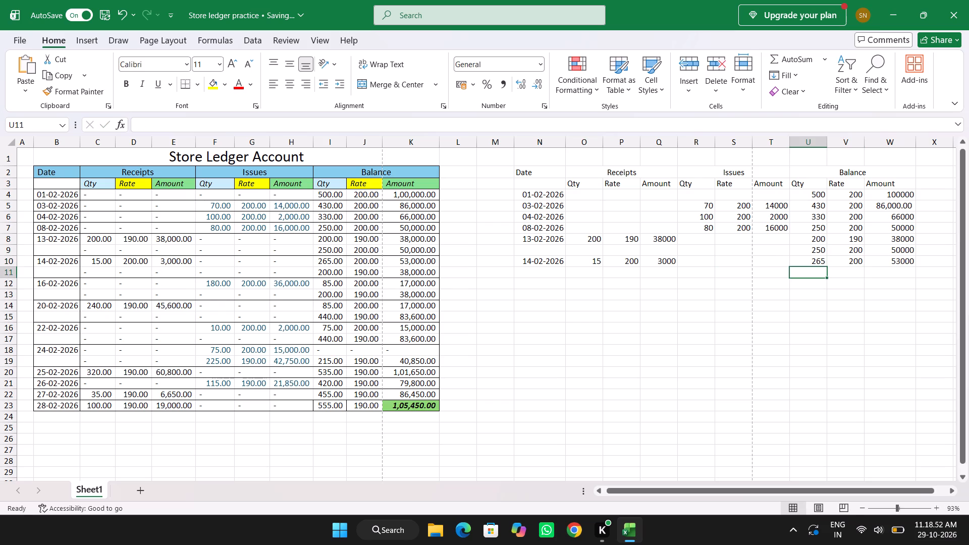
Enter the second Balance line for 14-02-2026 in row 11 with quantity 200 and rate 190.
{"action": "type", "text": "200"}
{"action": "key", "text": "Right"}
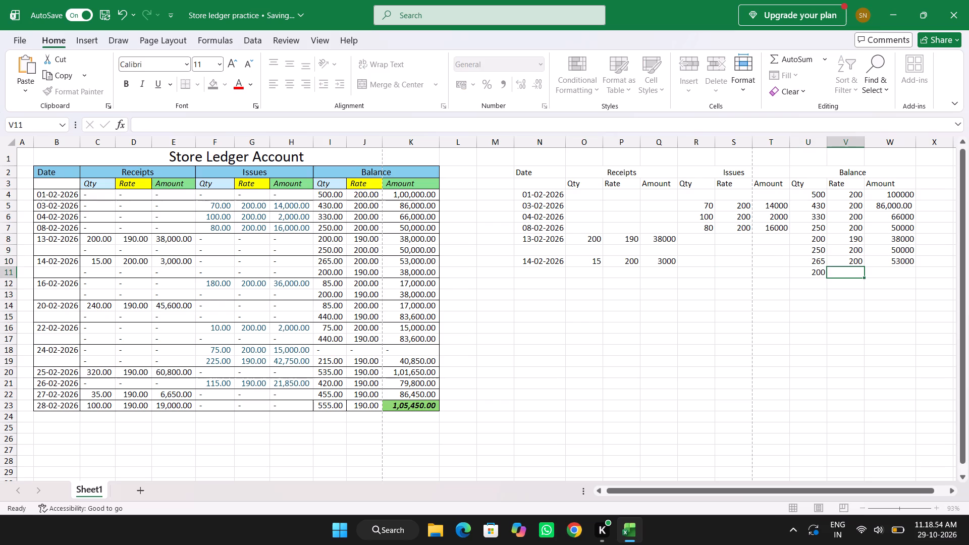
{"action": "type", "text": "190"}
{"action": "key", "text": "Down"}
Enter the date 16-02-2026 in N12 of the new table's Date column.
{"action": "key", "text": "Left"}
{"action": "key", "text": "Left"}
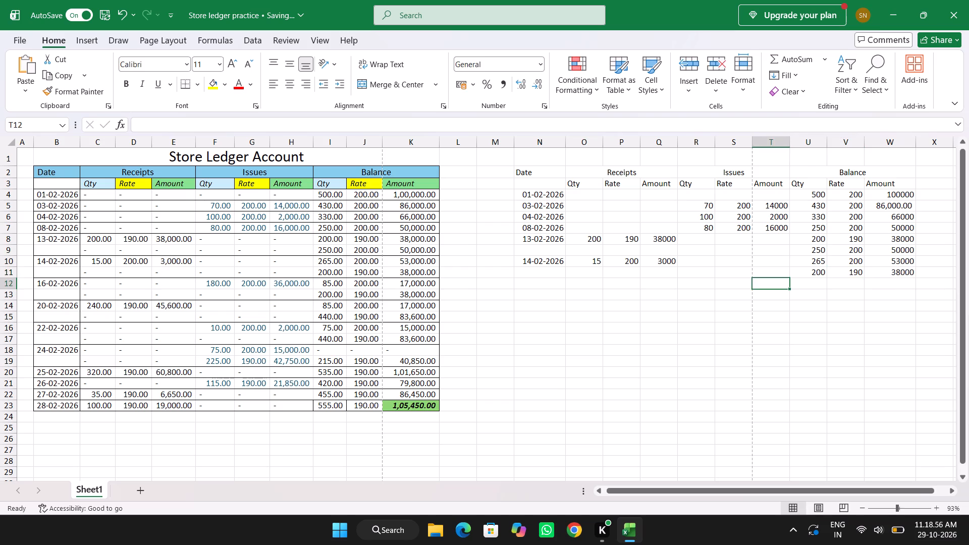
{"action": "key", "text": "Left"}
{"action": "key", "text": "Left"}
{"action": "key", "text": "Left"}
{"action": "key", "text": "Left"}
{"action": "key", "text": "Left"}
{"action": "key", "text": "Left"}
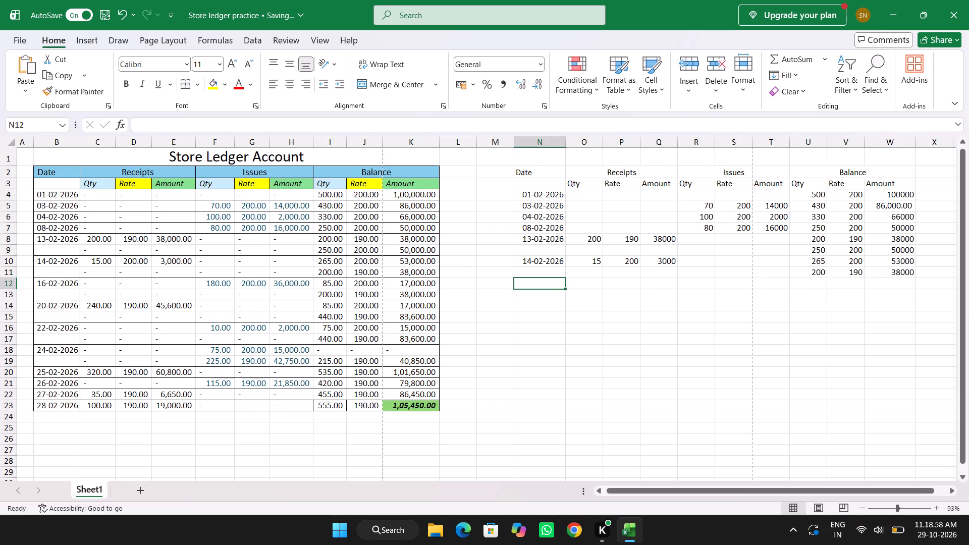
{"action": "type", "text": "16-02-202"}
{"action": "key", "text": "6"}
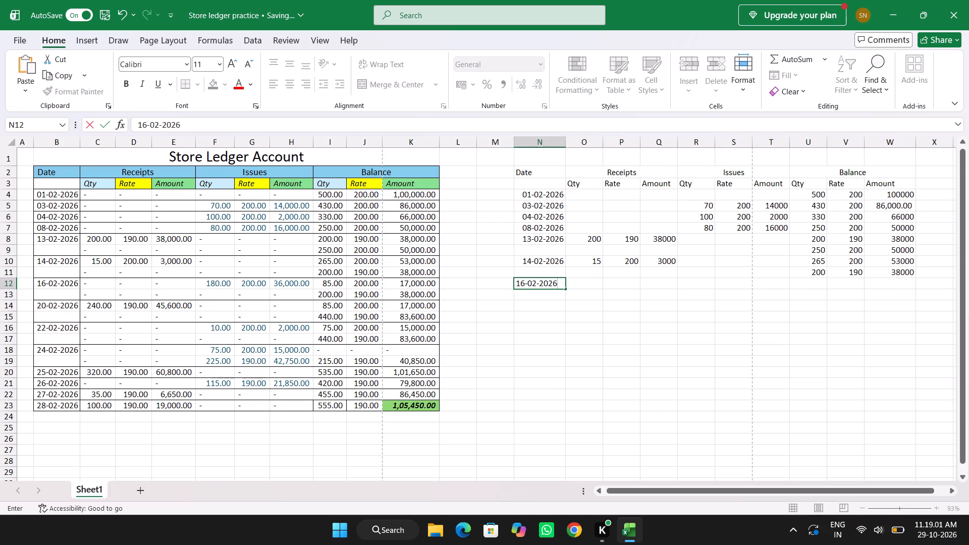
{"action": "key", "text": "Right"}
Enter the 16-02-2026 row's Issues quantity 180 and rate 200 in R12:S12.
{"action": "key", "text": "2"}
{"action": "key", "text": "BackSpace"}
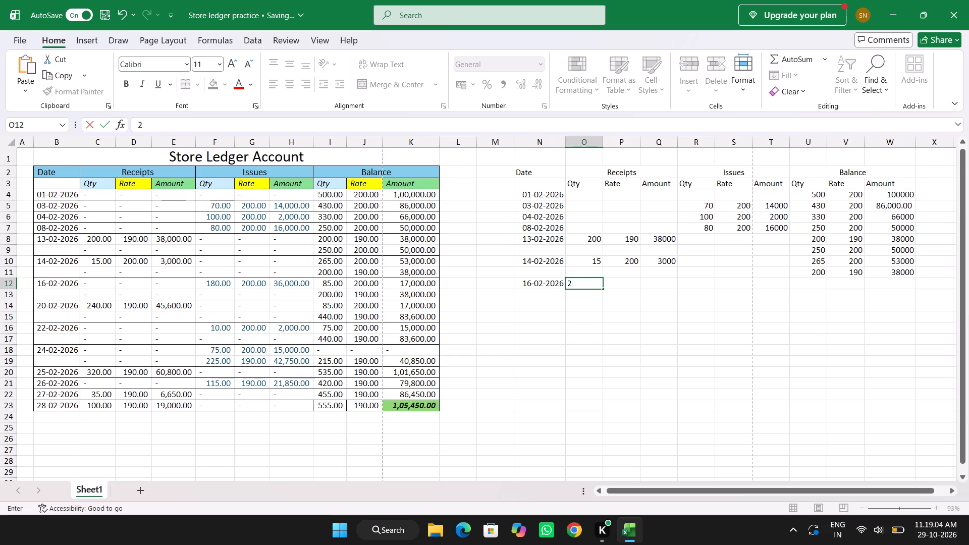
{"action": "key", "text": "Right"}
{"action": "key", "text": "Right"}
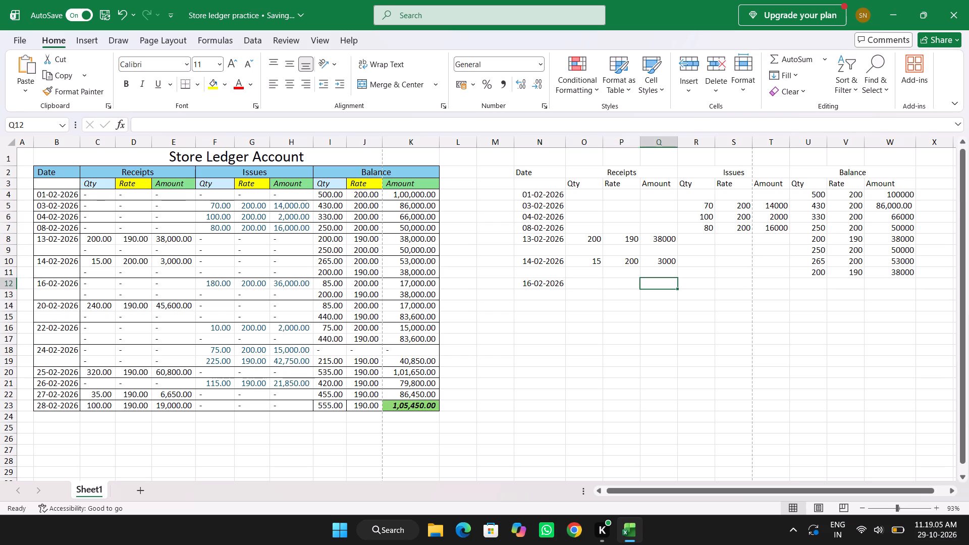
{"action": "key", "text": "Right"}
{"action": "type", "text": "180"}
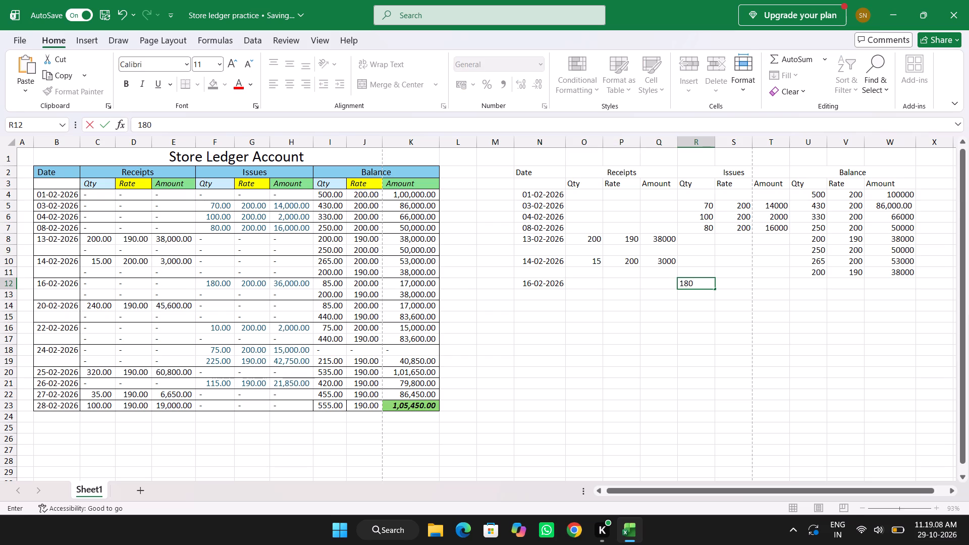
{"action": "key", "text": "Right"}
{"action": "type", "text": "200"}
{"action": "key", "text": "Right"}
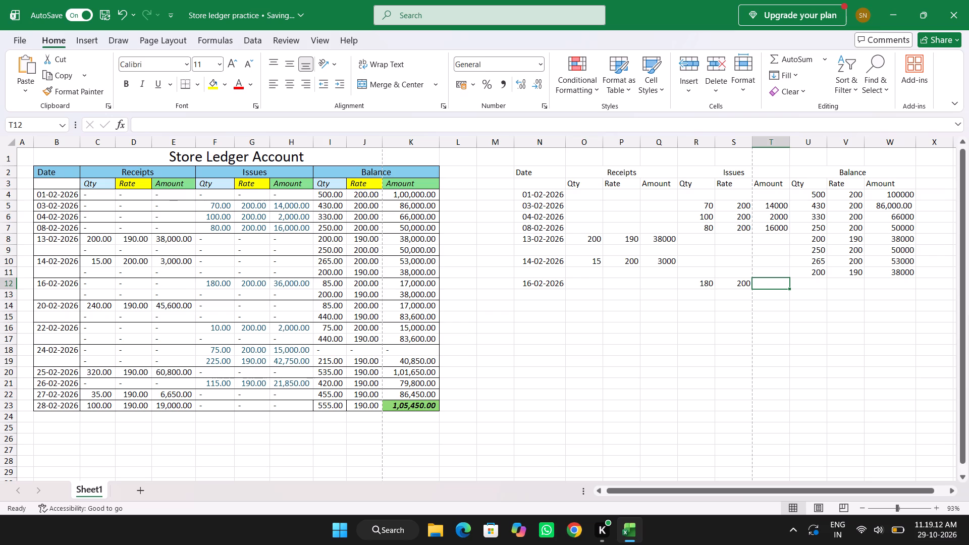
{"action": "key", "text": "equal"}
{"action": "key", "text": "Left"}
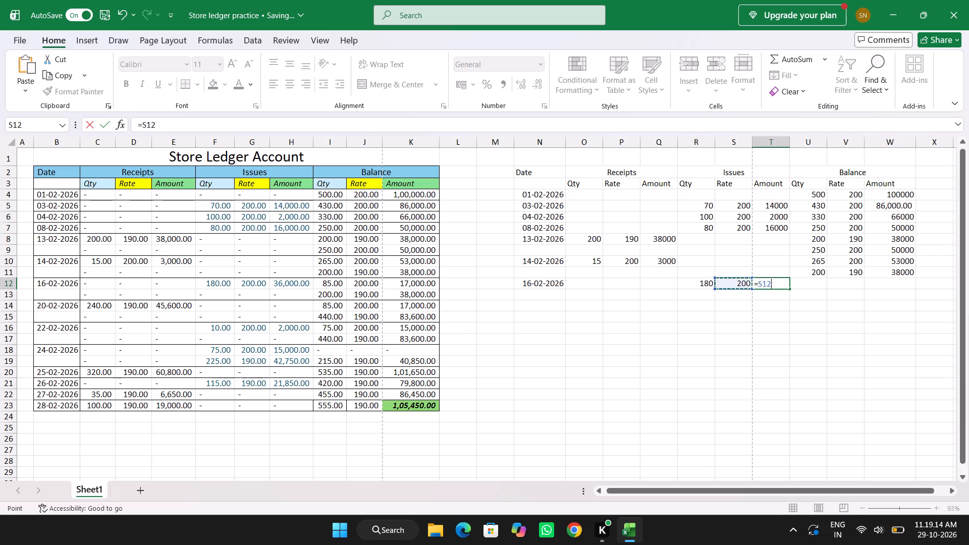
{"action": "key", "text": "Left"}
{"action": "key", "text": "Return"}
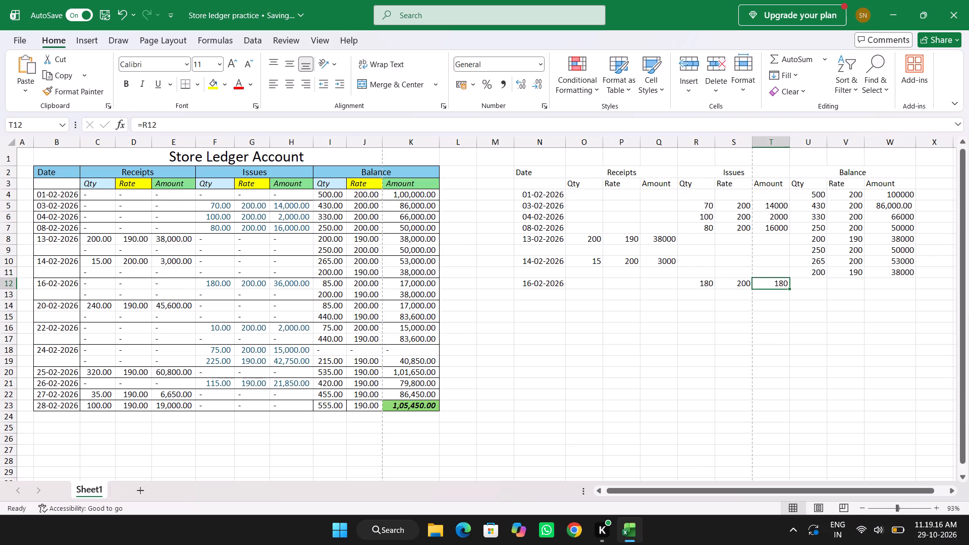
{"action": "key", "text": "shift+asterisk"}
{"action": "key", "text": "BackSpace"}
Calculate the 16-02-2026 row's Issues amount in T12 with the formula =R12*S12.
{"action": "key", "text": "equal"}
{"action": "key", "text": "Left"}
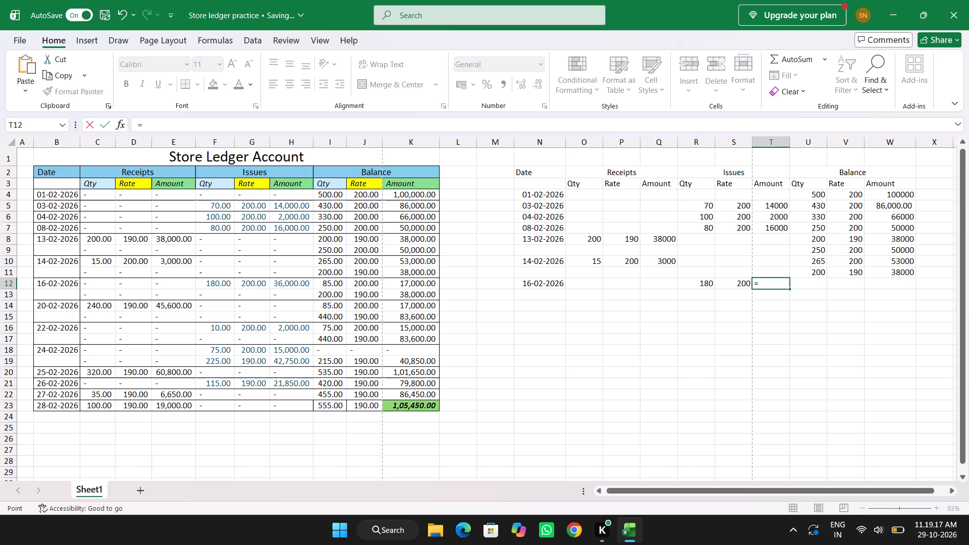
{"action": "key", "text": "Left"}
{"action": "key", "text": "shift+asterisk"}
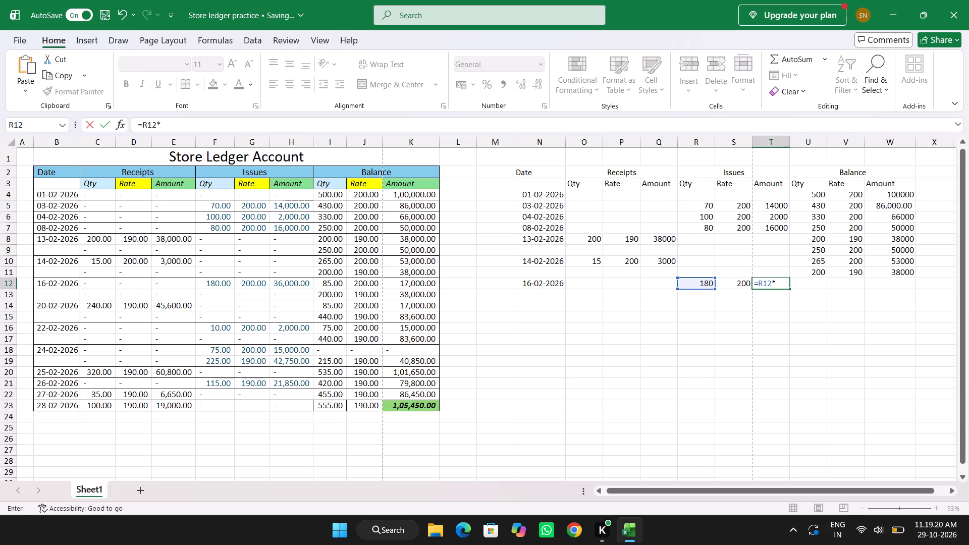
{"action": "key", "text": "Left"}
{"action": "key", "text": "Return"}
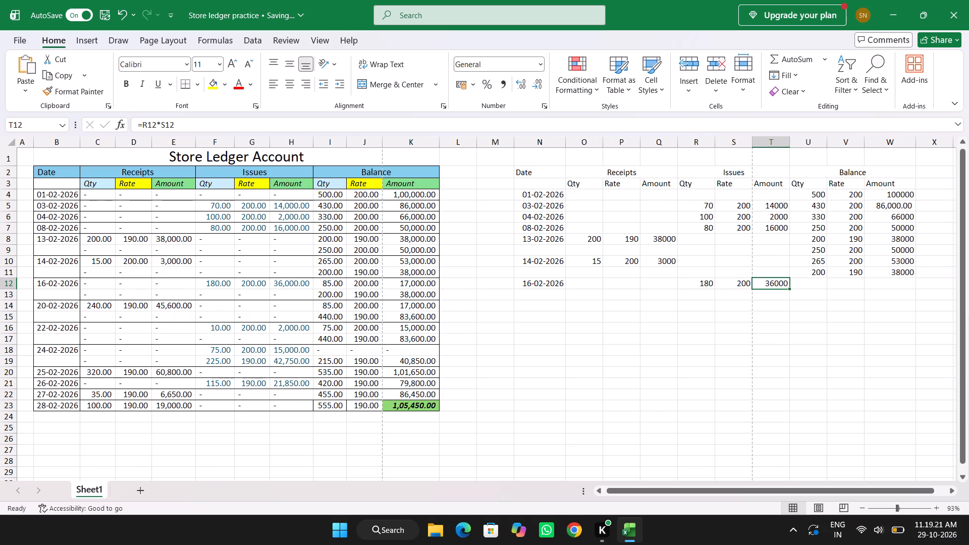
Enter the 16-02-2026 row's Balance quantity 85 and rate 200 in U12:V12.
{"action": "key", "text": "Right"}
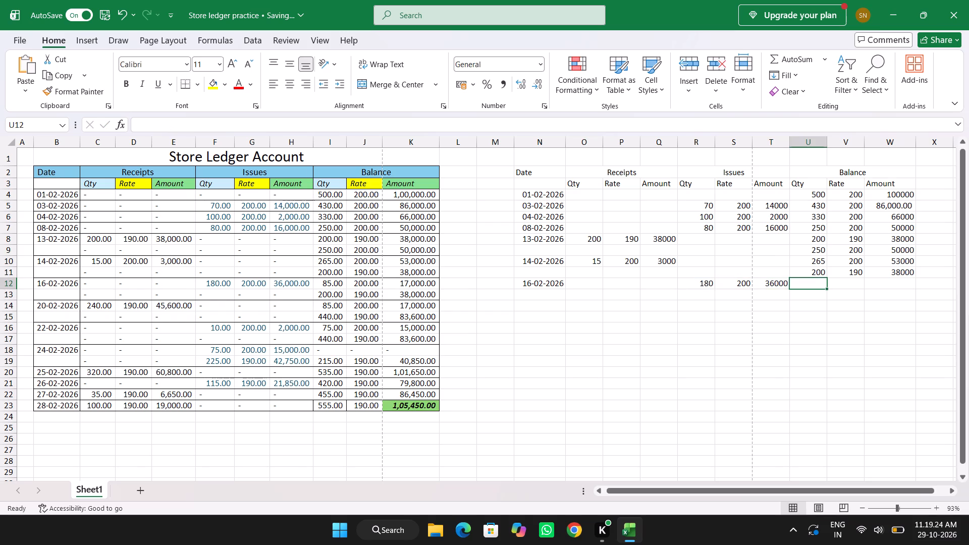
{"action": "type", "text": "85"}
{"action": "key", "text": "Right"}
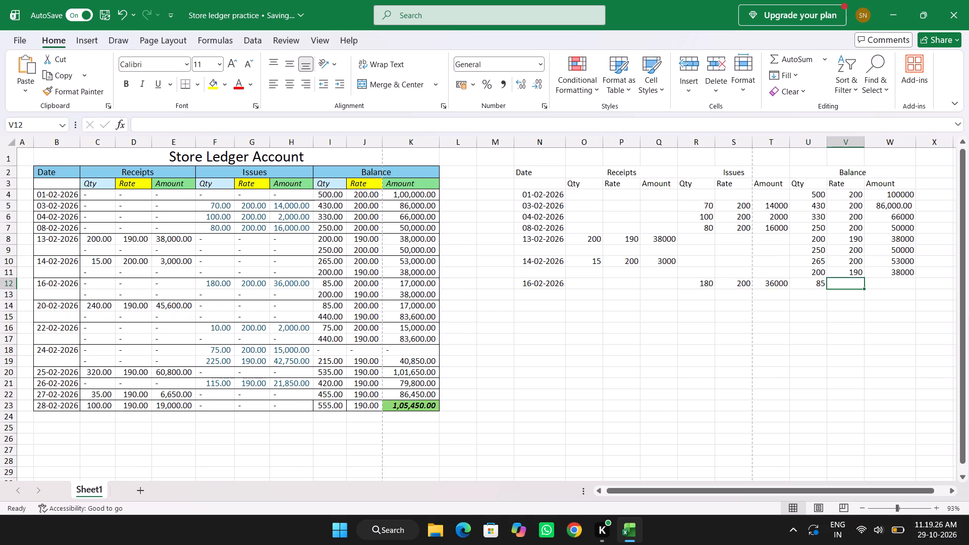
{"action": "type", "text": "200"}
{"action": "key", "text": "Down"}
Enter the second Balance line for 16-02-2026 in row 13 with quantity 200 and rate 190.
{"action": "key", "text": "Left"}
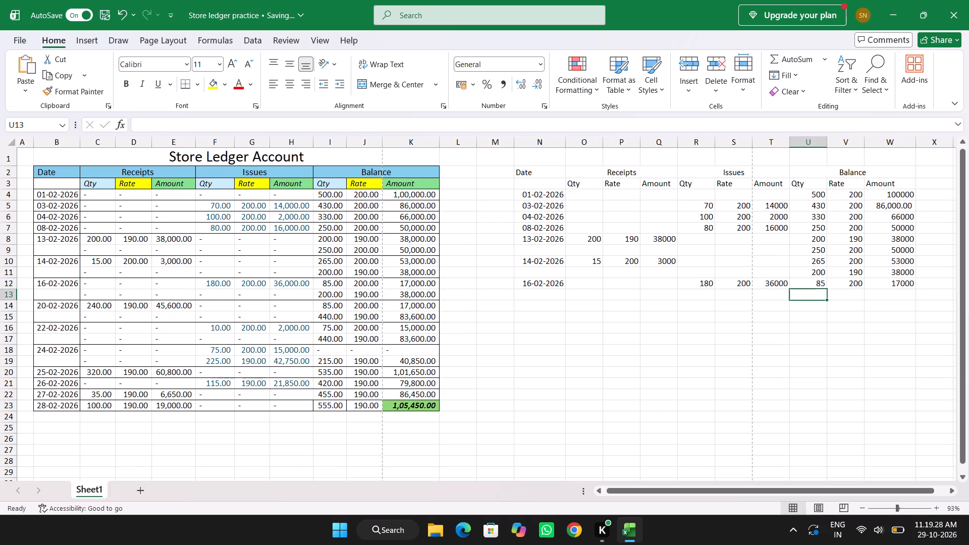
{"action": "type", "text": "200"}
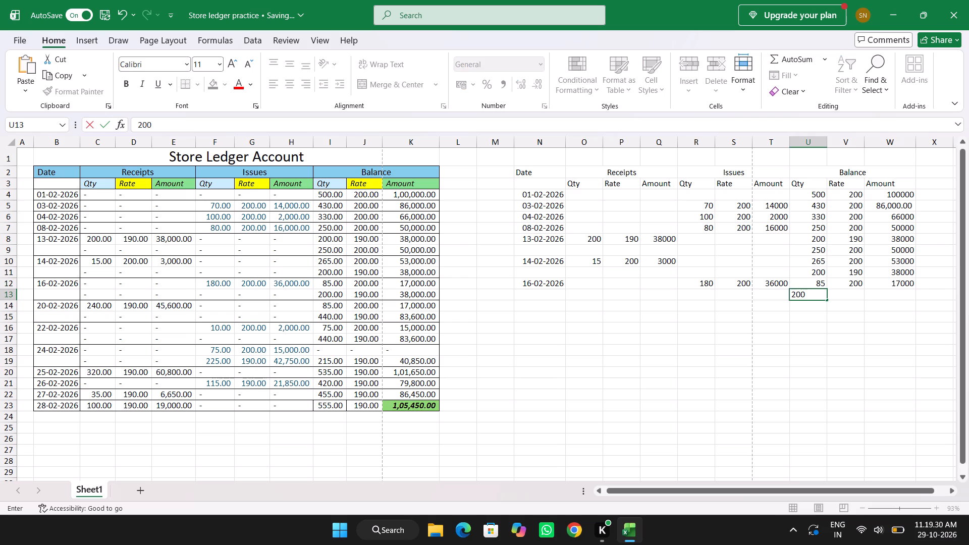
{"action": "key", "text": "Right"}
{"action": "type", "text": "190"}
{"action": "key", "text": "Down"}
Enter the date 20-02-2026 in N14 of the new table's Date column.
{"action": "key", "text": "Left"}
{"action": "key", "text": "Left"}
{"action": "key", "text": "Left"}
{"action": "key", "text": "Left"}
{"action": "key", "text": "Left"}
{"action": "key", "text": "Left"}
{"action": "key", "text": "Left"}
{"action": "key", "text": "Left"}
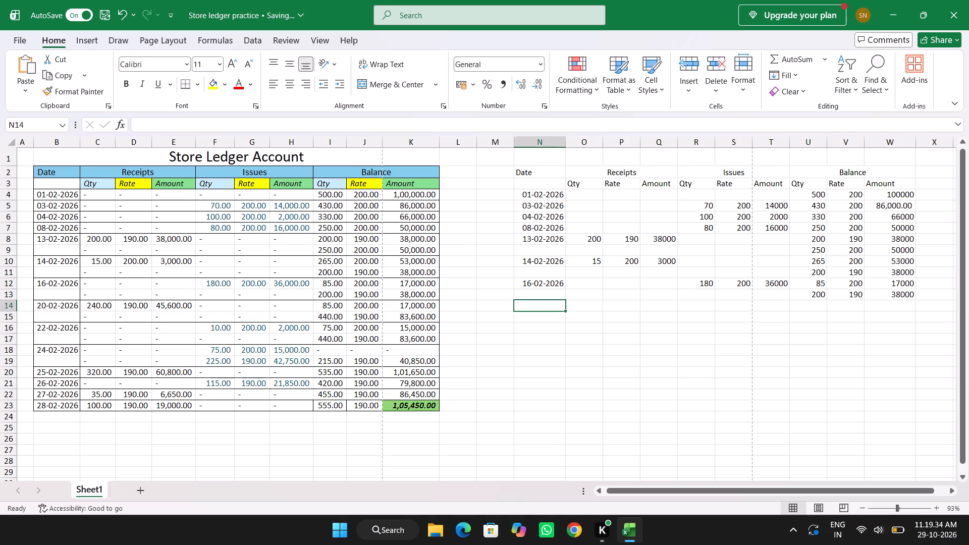
{"action": "type", "text": "20-02-2026"}
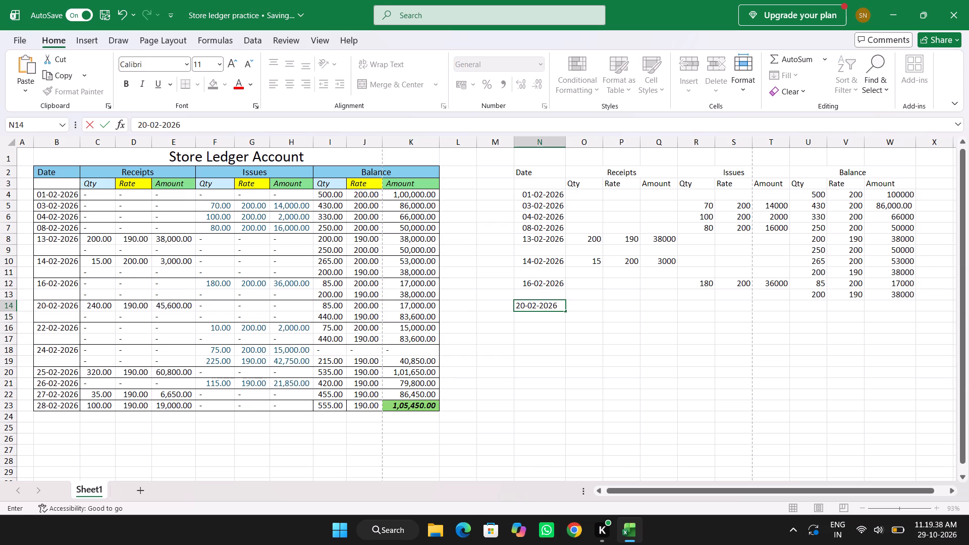
{"action": "key", "text": "Right"}
Fill the 20-02-2026 row's Receipts with quantity 240, rate 190 and the amount formula =O14*P14.
{"action": "type", "text": "240"}
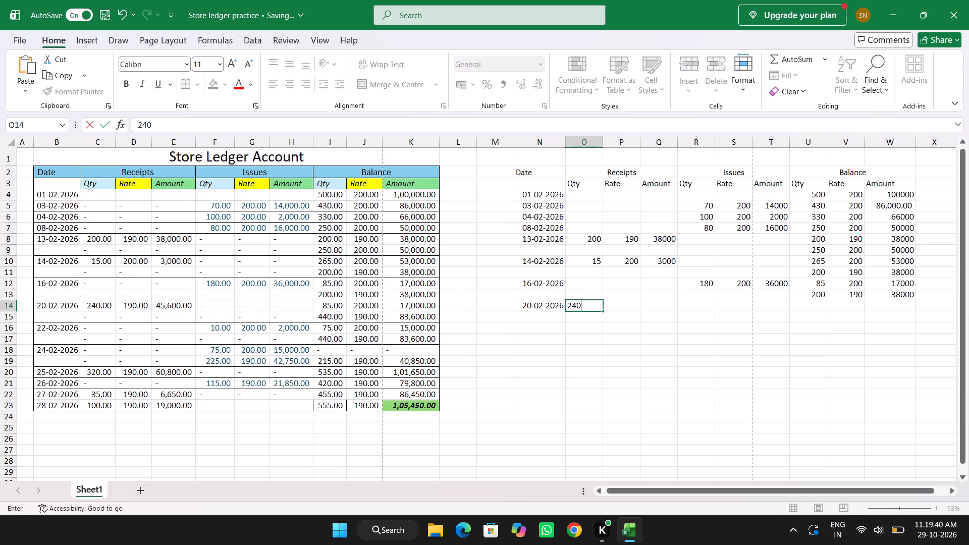
{"action": "key", "text": "Right"}
{"action": "type", "text": "190"}
{"action": "key", "text": "Right"}
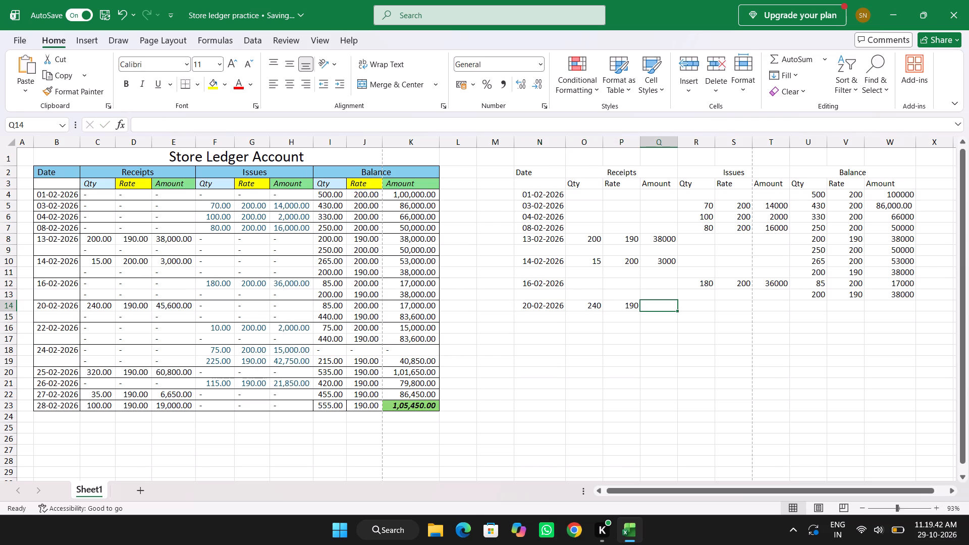
{"action": "key", "text": "equal"}
{"action": "key", "text": "Left"}
{"action": "key", "text": "Left"}
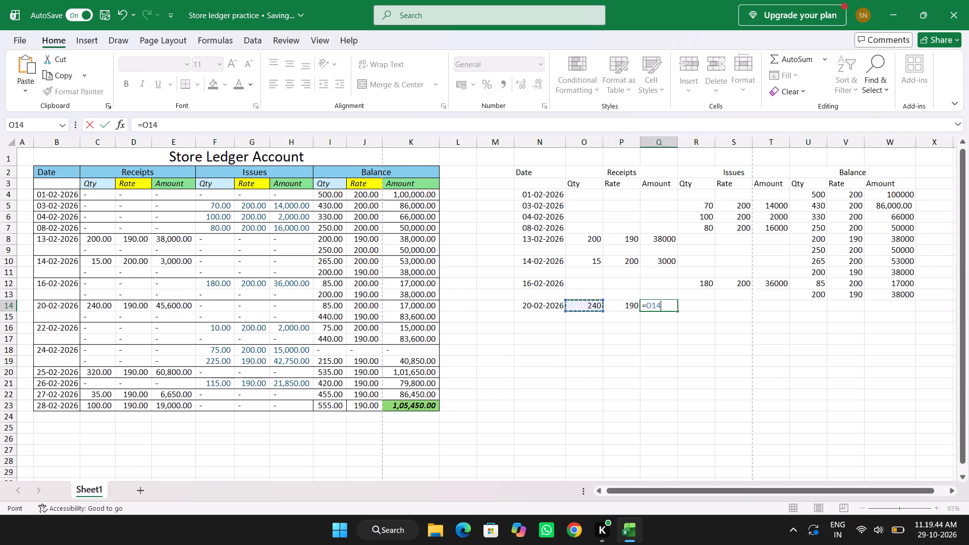
{"action": "key", "text": "shift+asterisk"}
{"action": "key", "text": "Left"}
{"action": "key", "text": "Return"}
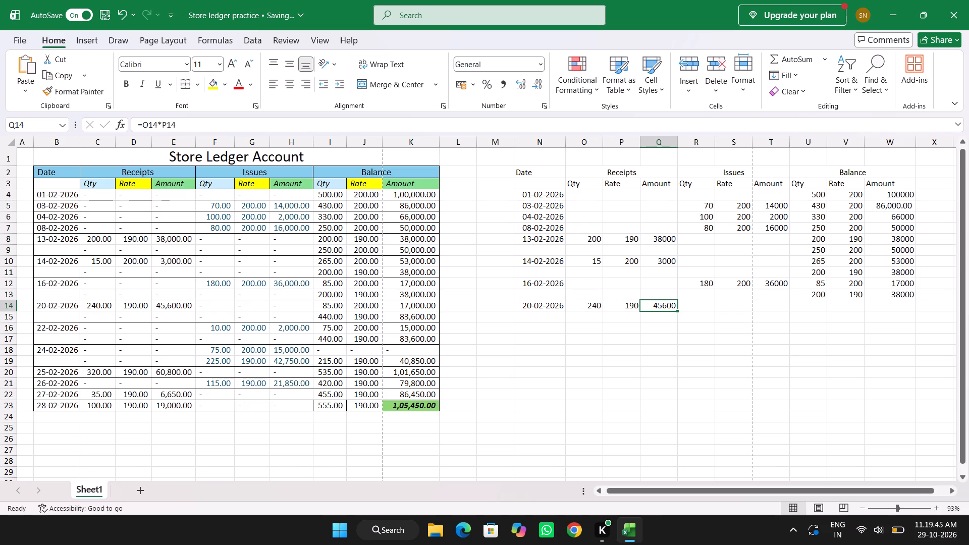
Enter the 20-02-2026 row's Balance quantity 85 and rate 200 in U14:V14.
{"action": "key", "text": "Right"}
{"action": "key", "text": "Right"}
{"action": "key", "text": "Right"}
{"action": "key", "text": "Right"}
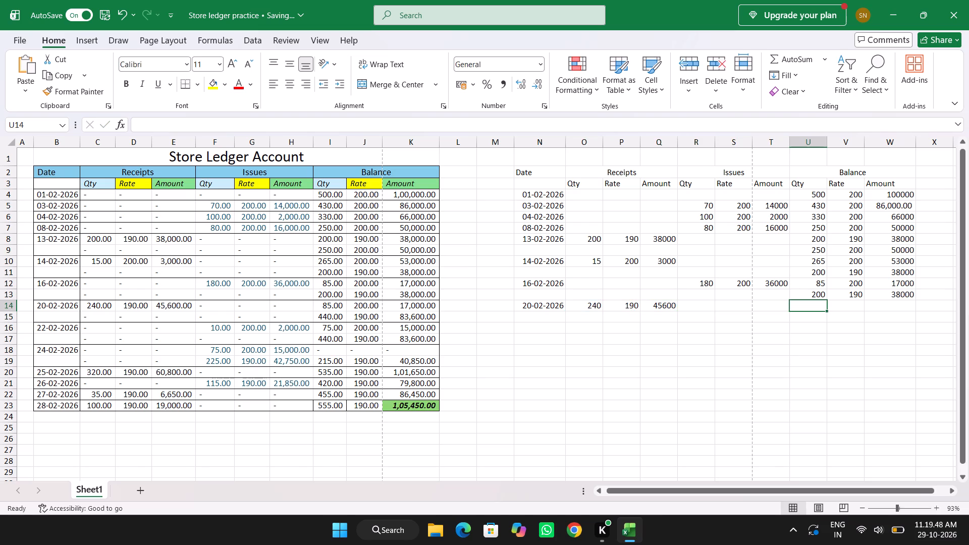
{"action": "type", "text": "85"}
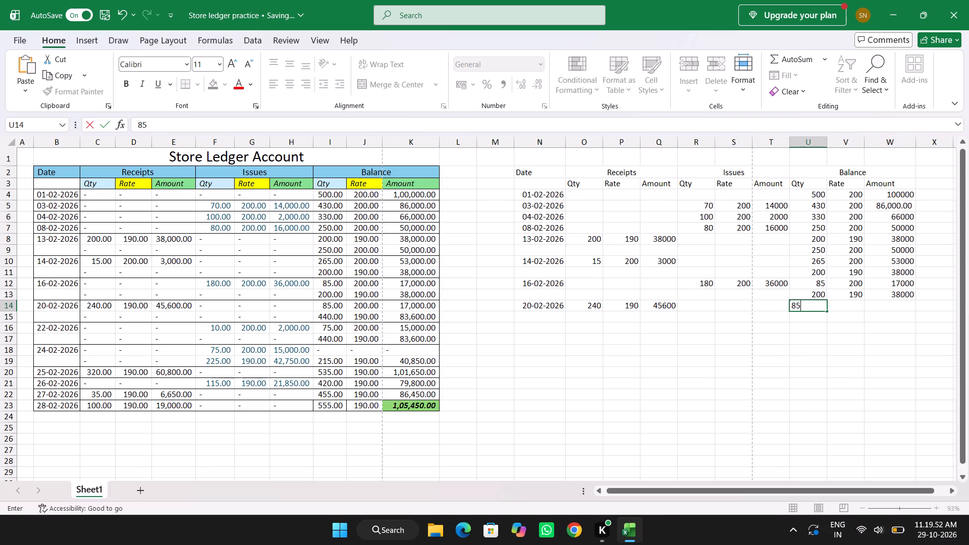
{"action": "key", "text": "Right"}
{"action": "type", "text": "200"}
{"action": "key", "text": "Down"}
Enter the second Balance line for 20-02-2026 in row 15 with quantity 200 and rate 190.
{"action": "key", "text": "Left"}
{"action": "type", "text": "200"}
{"action": "key", "text": "Right"}
{"action": "type", "text": "190"}
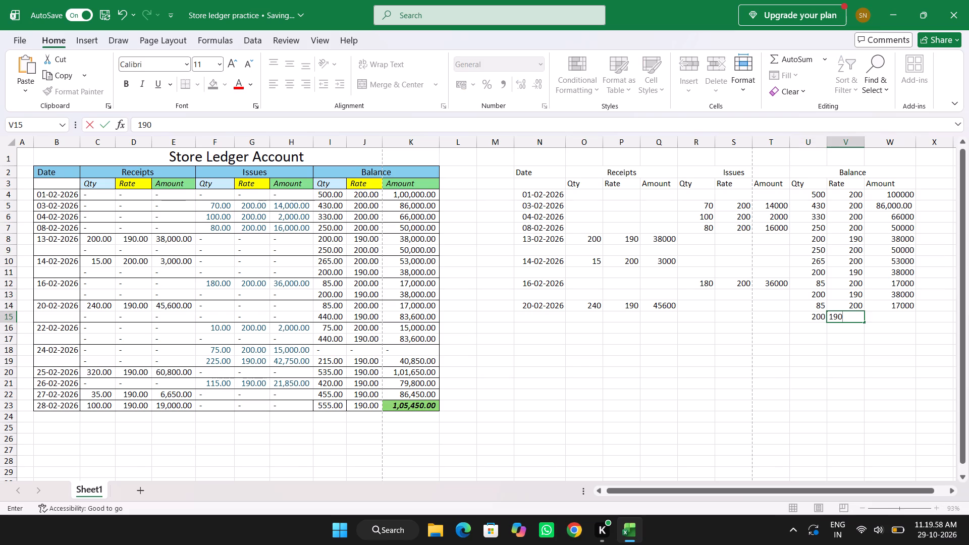
{"action": "key", "text": "Down"}
Enter the date 22-02-2026 in N16 of the new table's Date column.
{"action": "key", "text": "Left"}
{"action": "key", "text": "Left"}
{"action": "key", "text": "Left"}
{"action": "key", "text": "Left"}
{"action": "key", "text": "Left"}
{"action": "key", "text": "Left"}
{"action": "key", "text": "Left"}
{"action": "key", "text": "Left"}
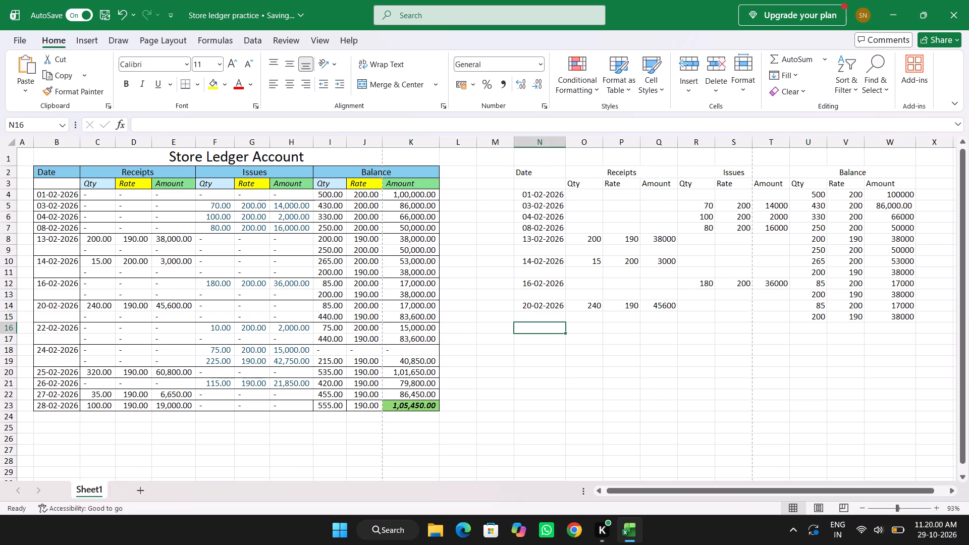
{"action": "key", "text": "1"}
{"action": "key", "text": "BackSpace"}
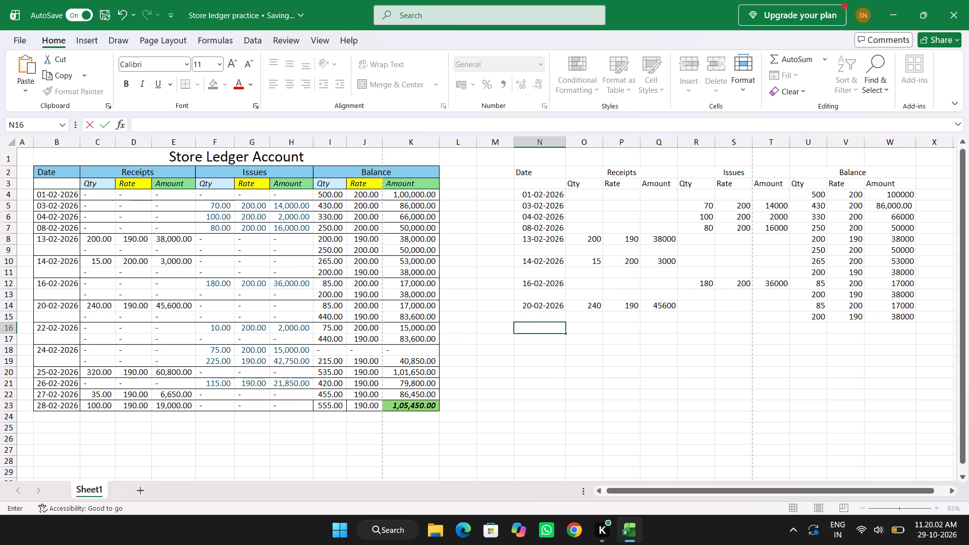
{"action": "type", "text": "22-02-2026"}
{"action": "key", "text": "Right"}
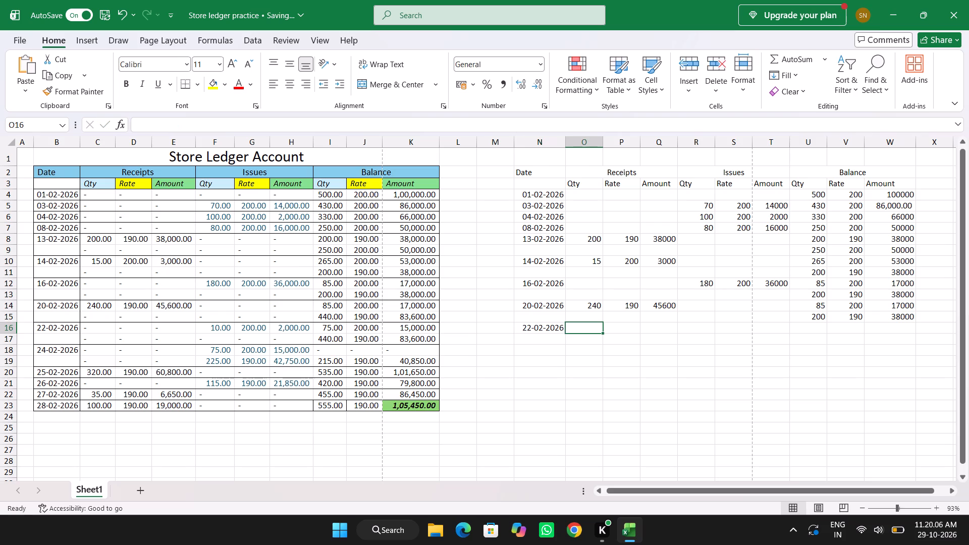
Fill the 22-02-2026 row's Issues with quantity 10, rate 200 and the amount formula =R16*S16.
{"action": "key", "text": "Right"}
{"action": "key", "text": "Right"}
{"action": "key", "text": "Right"}
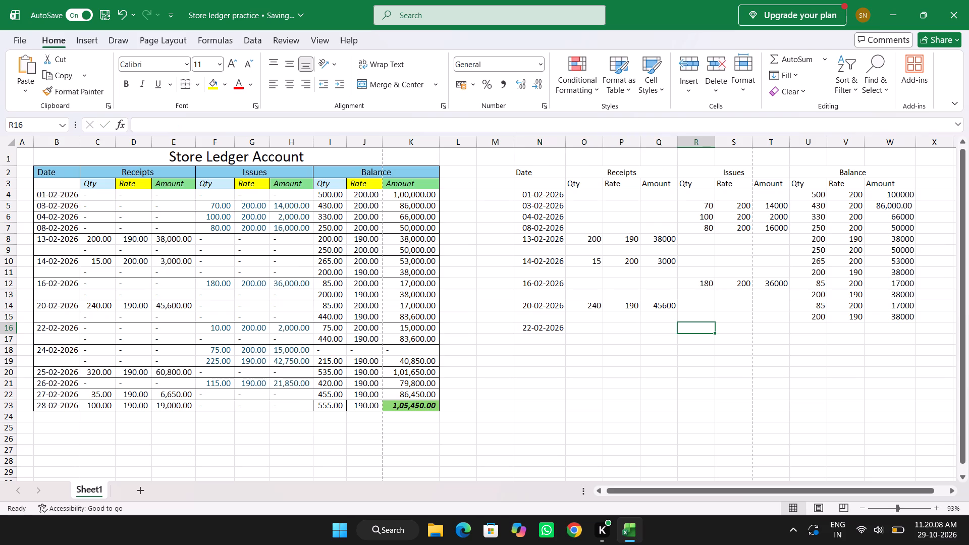
{"action": "type", "text": "10"}
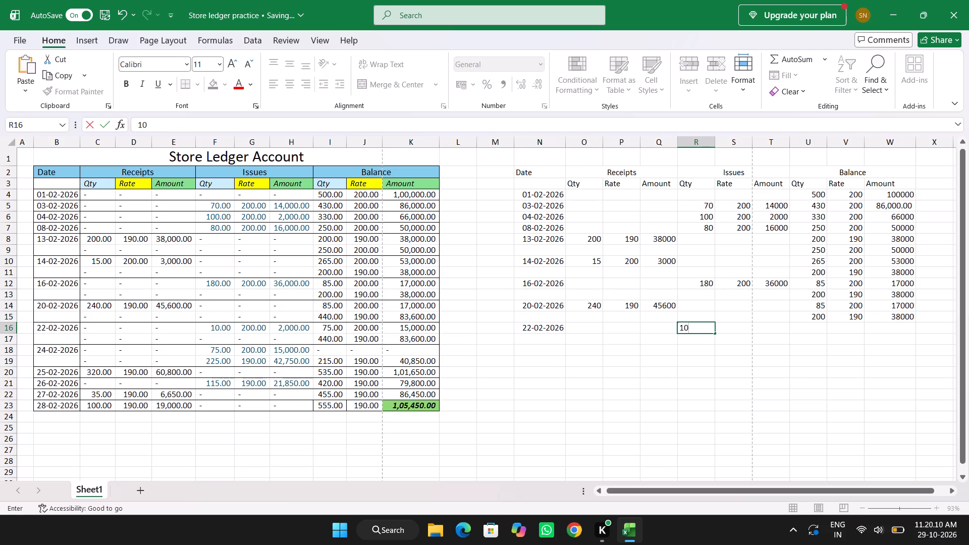
{"action": "key", "text": "Right"}
{"action": "type", "text": "200"}
{"action": "key", "text": "Right"}
{"action": "key", "text": "equal"}
{"action": "key", "text": "Left"}
{"action": "key", "text": "Left"}
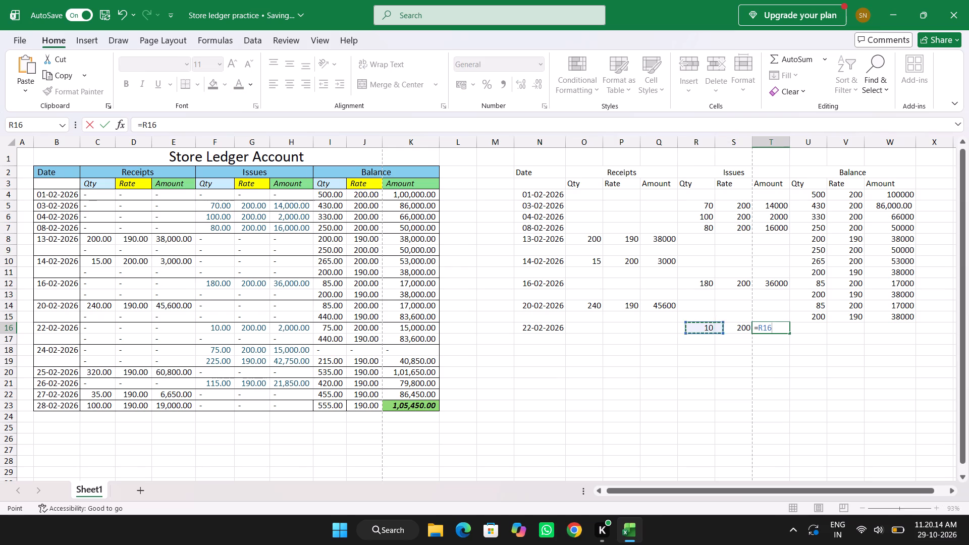
{"action": "key", "text": "shift+asterisk"}
{"action": "key", "text": "Left"}
{"action": "key", "text": "Return"}
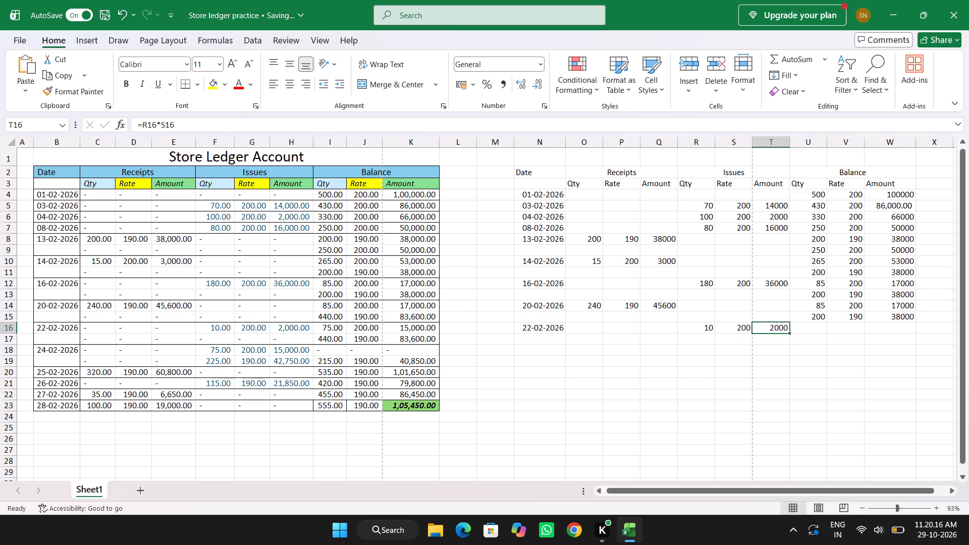
Enter the 22-02-2026 row's Balance quantity 75 and rate 200 in U16:V16.
{"action": "key", "text": "Right"}
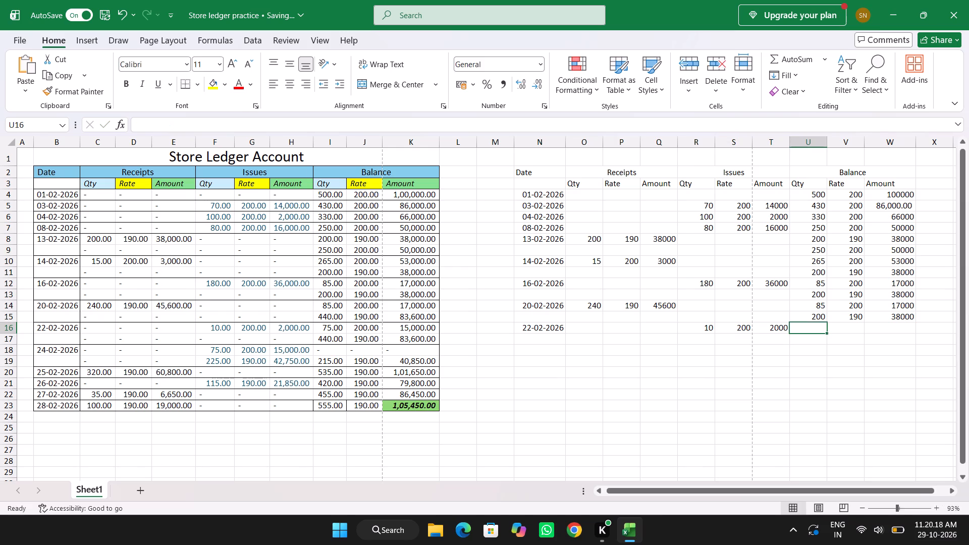
{"action": "type", "text": "75"}
{"action": "key", "text": "Right"}
{"action": "type", "text": "200"}
{"action": "key", "text": "Down"}
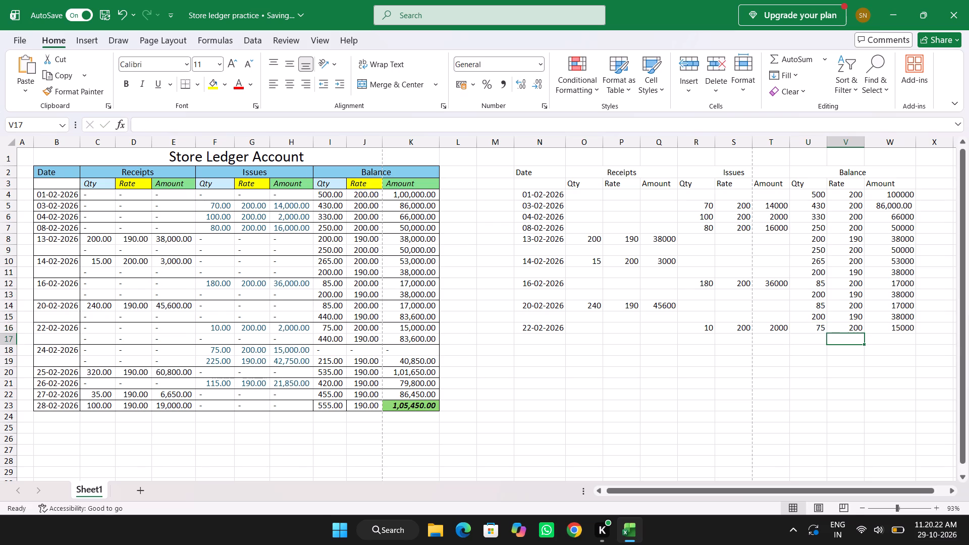
Enter the second Balance line for 22-02-2026 in row 17 with quantity 440 and rate 190.
{"action": "key", "text": "Left"}
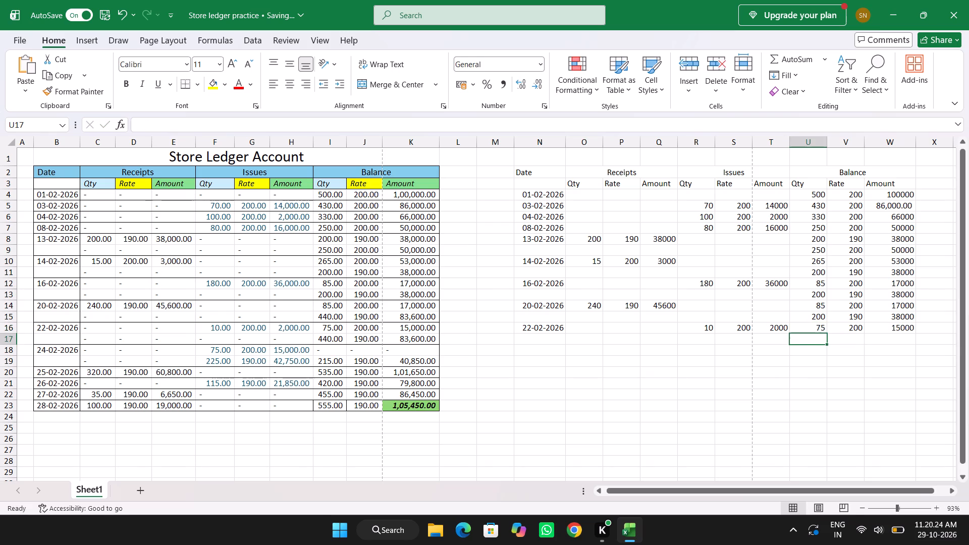
{"action": "type", "text": "440"}
{"action": "key", "text": "Right"}
{"action": "type", "text": "190"}
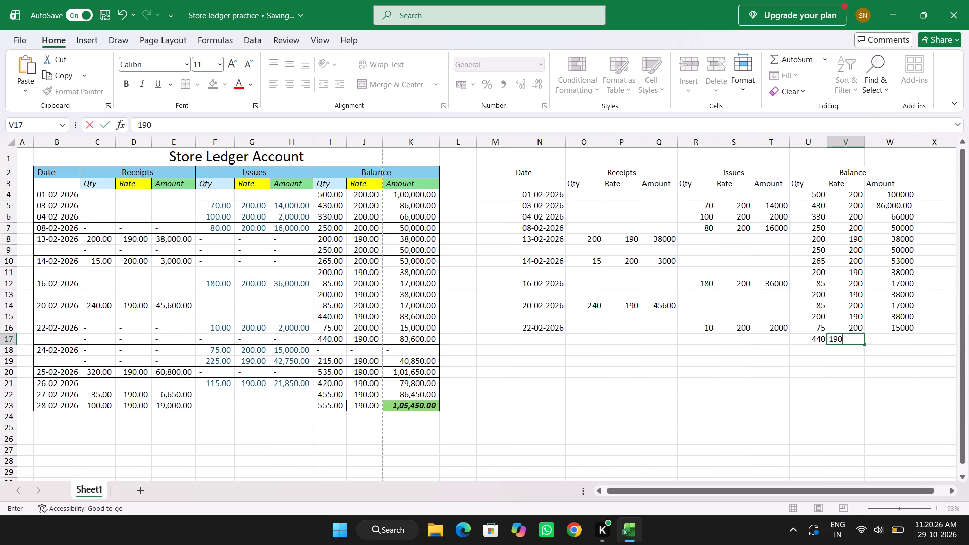
{"action": "key", "text": "Down"}
Enter the date 24-02-2026 in N18 of the new table's Date column.
{"action": "key", "text": "Left"}
{"action": "key", "text": "Left"}
{"action": "key", "text": "Left"}
{"action": "key", "text": "Left"}
{"action": "key", "text": "Left"}
{"action": "key", "text": "Left"}
{"action": "key", "text": "Left"}
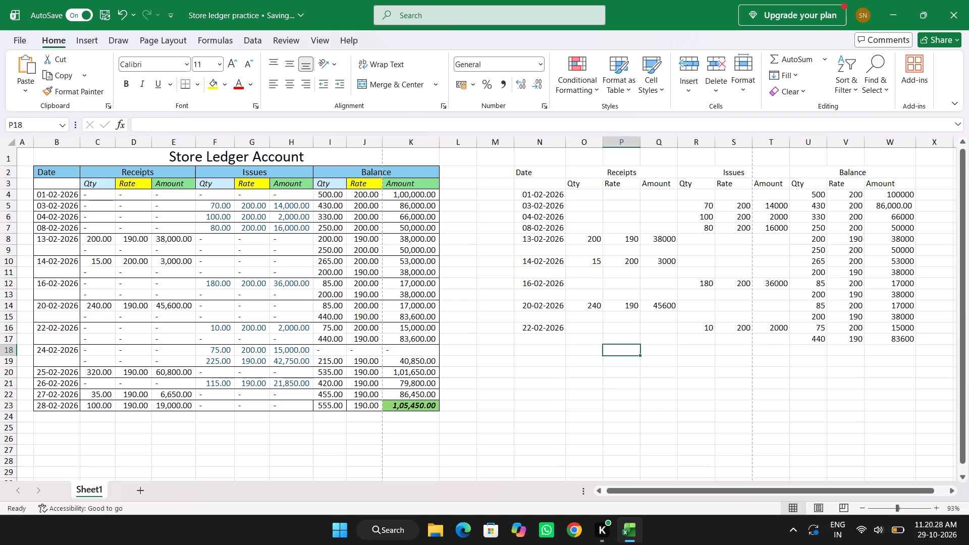
{"action": "key", "text": "Left"}
{"action": "type", "text": "24-02-2026"}
{"action": "key", "text": "Right"}
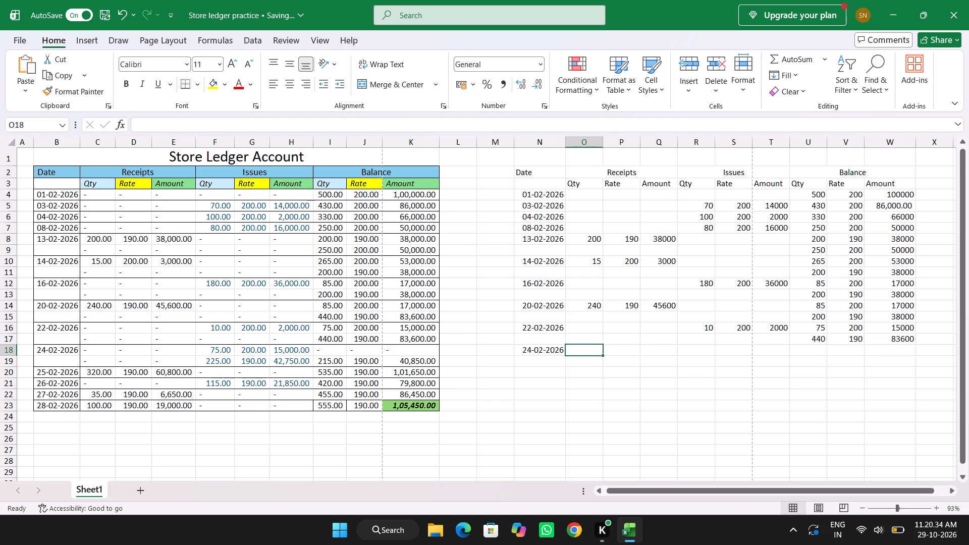
Fill the 24-02-2026 row's Issues with quantity 75, rate 200 and the amount formula =R18*S18.
{"action": "key", "text": "Right"}
{"action": "key", "text": "Right"}
{"action": "key", "text": "Right"}
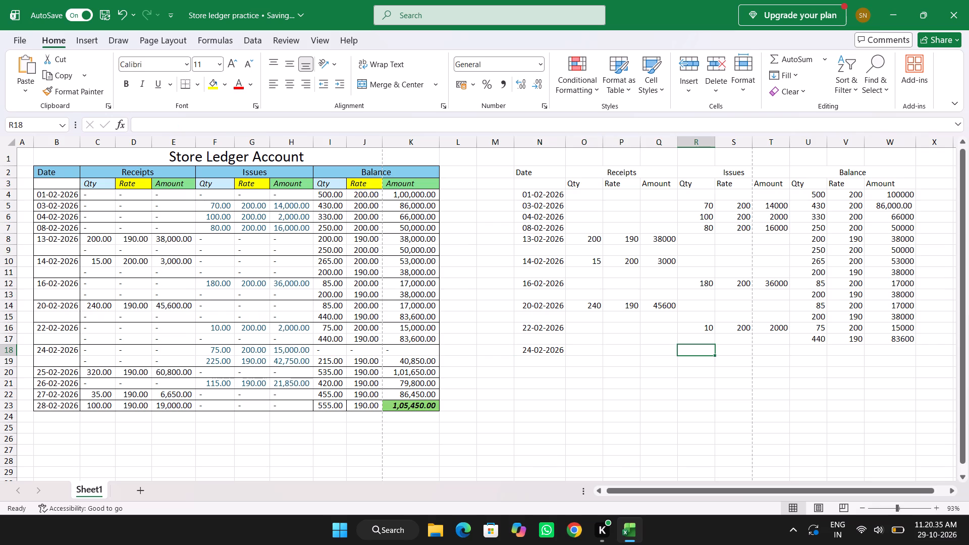
{"action": "type", "text": "75"}
{"action": "key", "text": "Right"}
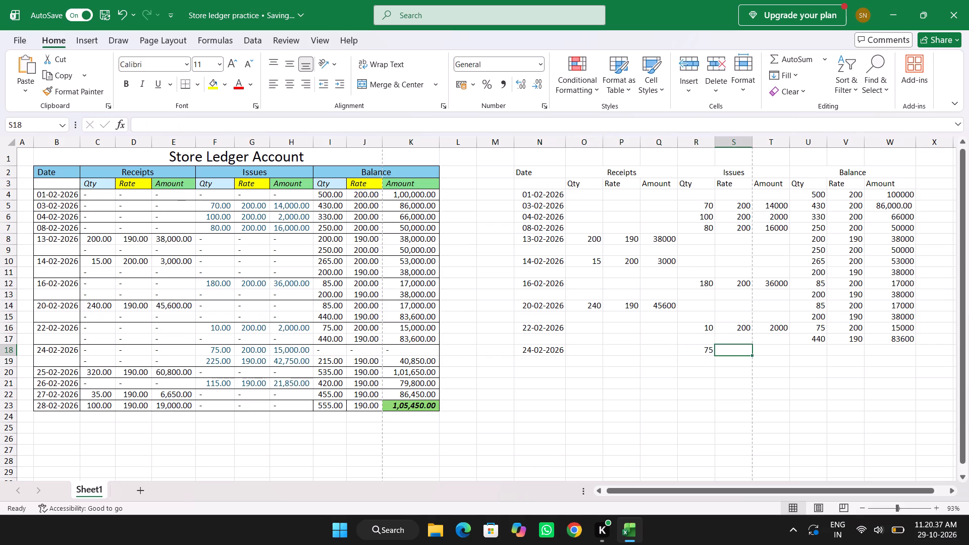
{"action": "type", "text": "200"}
{"action": "key", "text": "Right"}
{"action": "key", "text": "Down"}
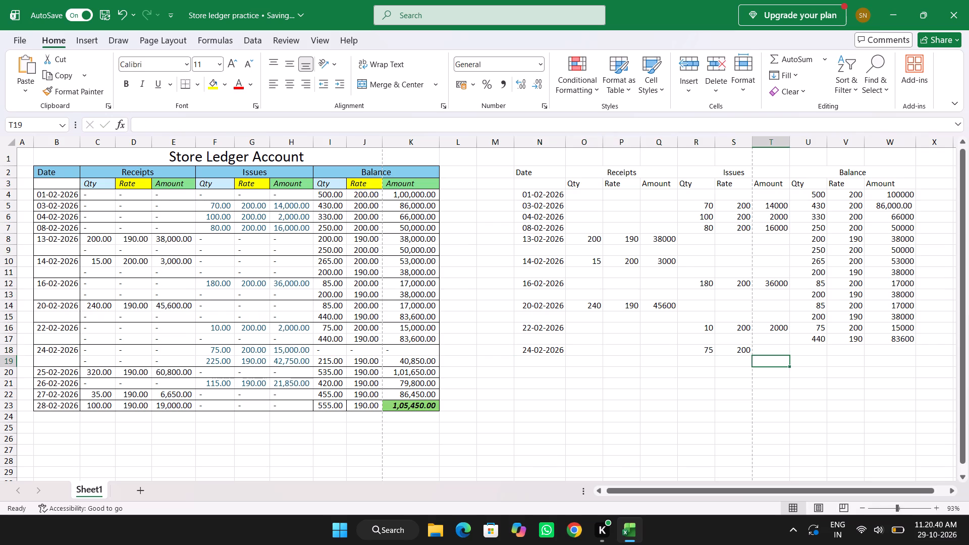
{"action": "key", "text": "Up"}
{"action": "key", "text": "equal"}
{"action": "key", "text": "Left"}
{"action": "key", "text": "Left"}
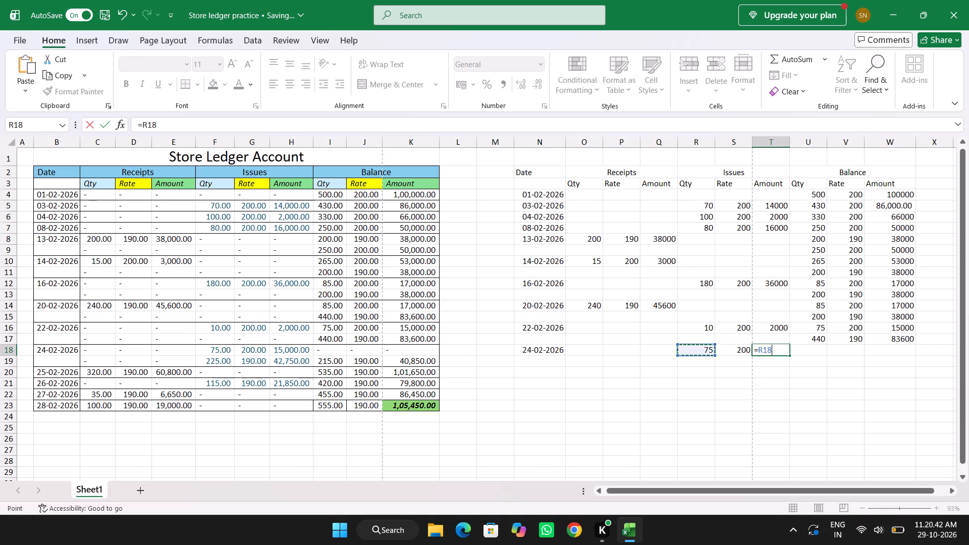
{"action": "key", "text": "shift+asterisk"}
{"action": "key", "text": "Left"}
{"action": "key", "text": "Return"}
Enter the second Issues line for 24-02-2026 in row 19 with quantity 225, rate 190 and the amount formula =R19*S19.
{"action": "key", "text": "Down"}
{"action": "key", "text": "Left"}
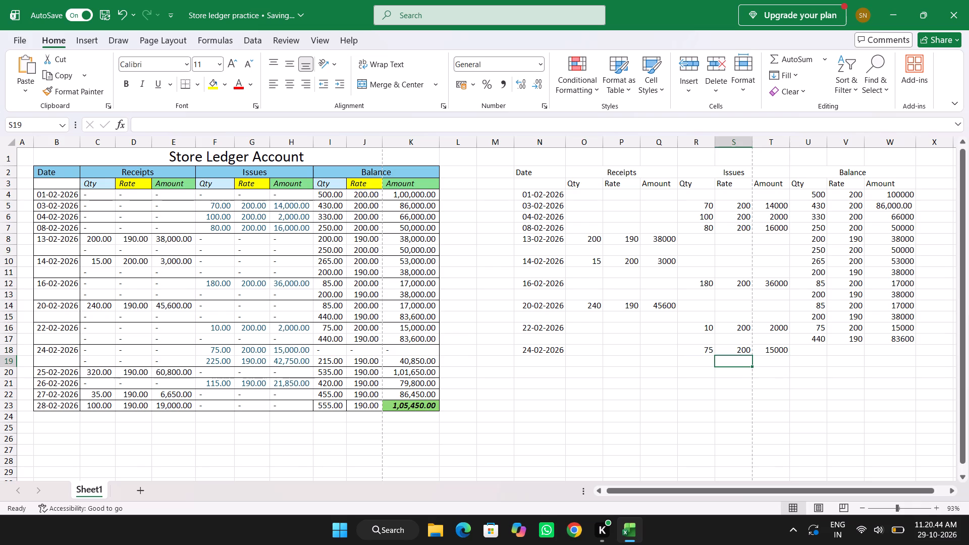
{"action": "key", "text": "Left"}
{"action": "key", "text": "3"}
{"action": "key", "text": "BackSpace"}
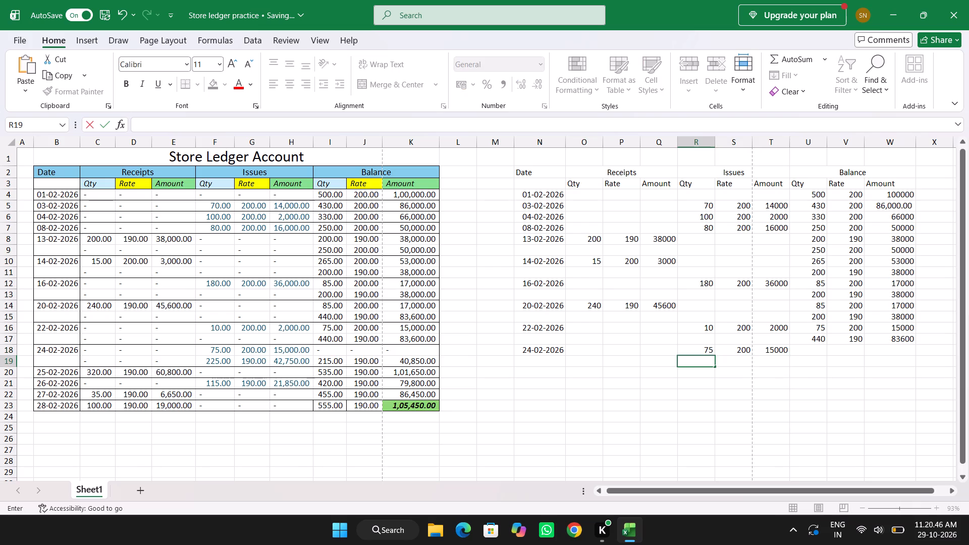
{"action": "type", "text": "44"}
{"action": "key", "text": "BackSpace"}
{"action": "key", "text": "BackSpace"}
{"action": "type", "text": "225"}
{"action": "key", "text": "Right"}
{"action": "type", "text": "190"}
{"action": "key", "text": "Right"}
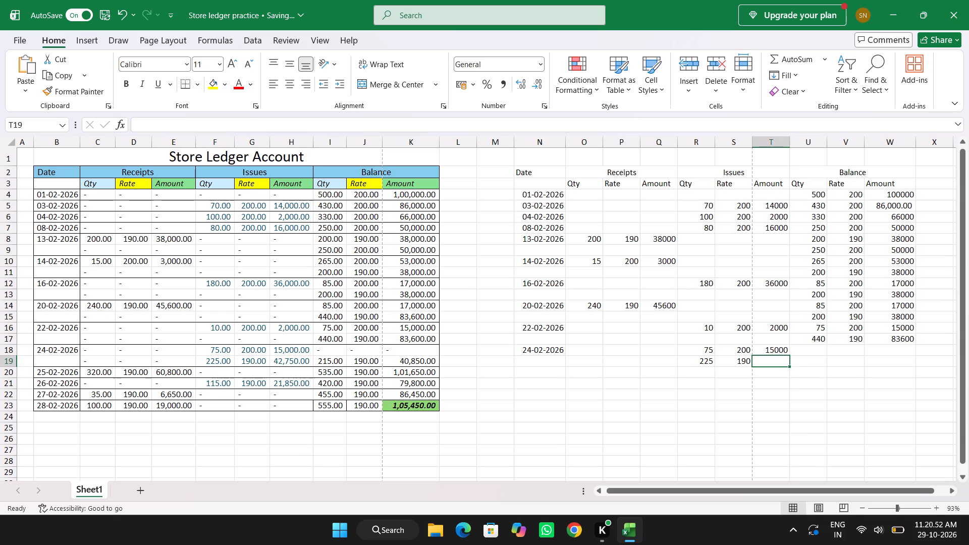
{"action": "key", "text": "equal"}
{"action": "key", "text": "Left"}
{"action": "key", "text": "Left"}
{"action": "key", "text": "shift+asterisk"}
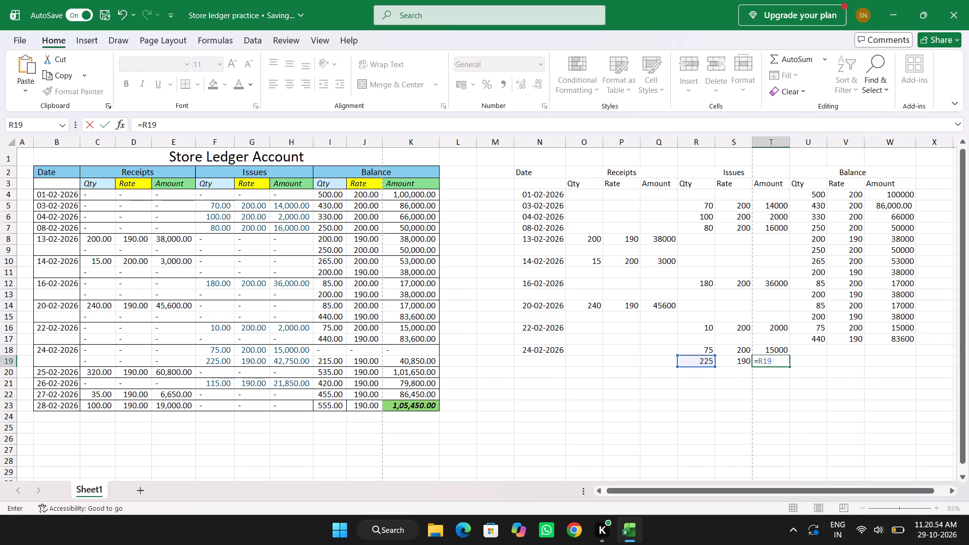
{"action": "key", "text": "Left"}
{"action": "key", "text": "Return"}
Fill the Balance in row 19 with quantity 215, rate 190 and the amount formula =U19*V19.
{"action": "key", "text": "Right"}
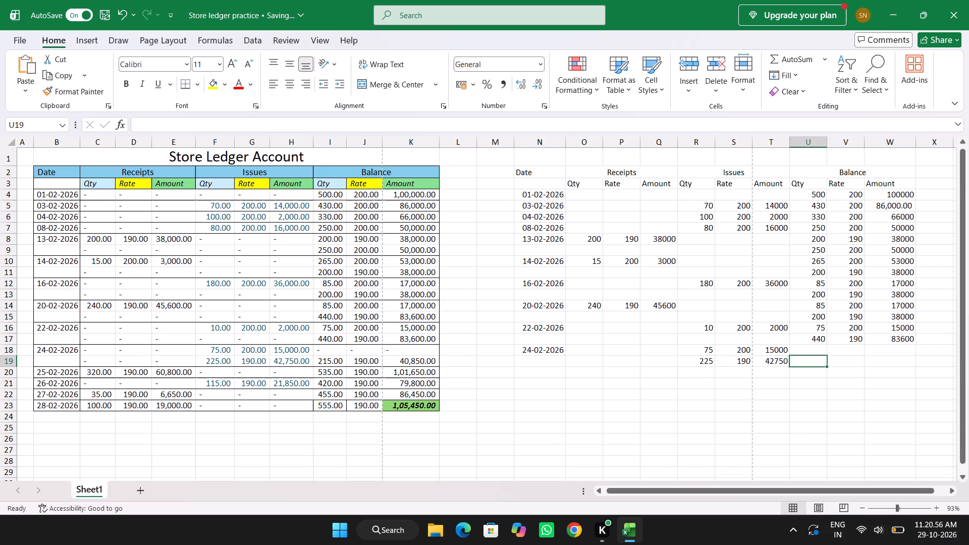
{"action": "key", "text": "Up"}
{"action": "key", "text": "Down"}
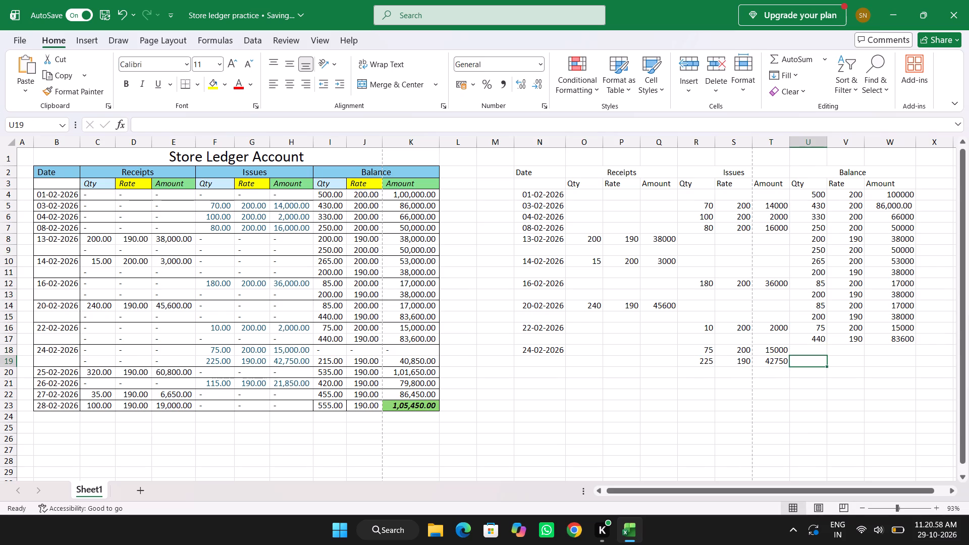
{"action": "type", "text": "215"}
{"action": "key", "text": "Right"}
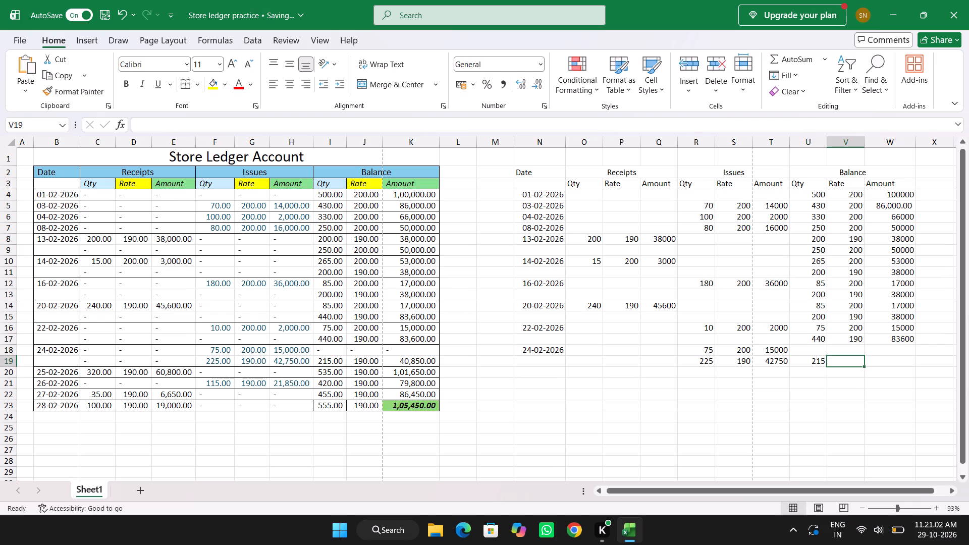
{"action": "type", "text": "190"}
{"action": "key", "text": "Right"}
{"action": "key", "text": "Down"}
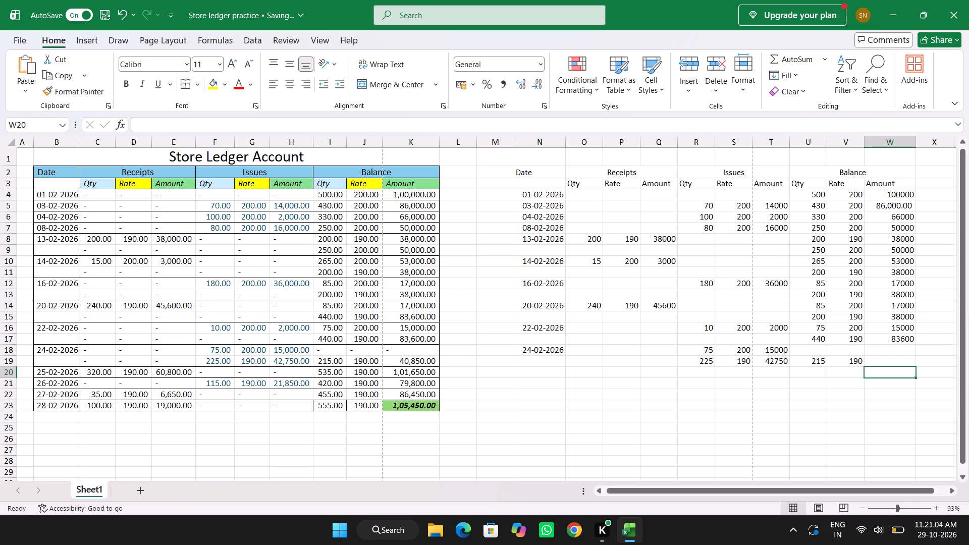
{"action": "key", "text": "Up"}
{"action": "key", "text": "equal"}
{"action": "key", "text": "Left"}
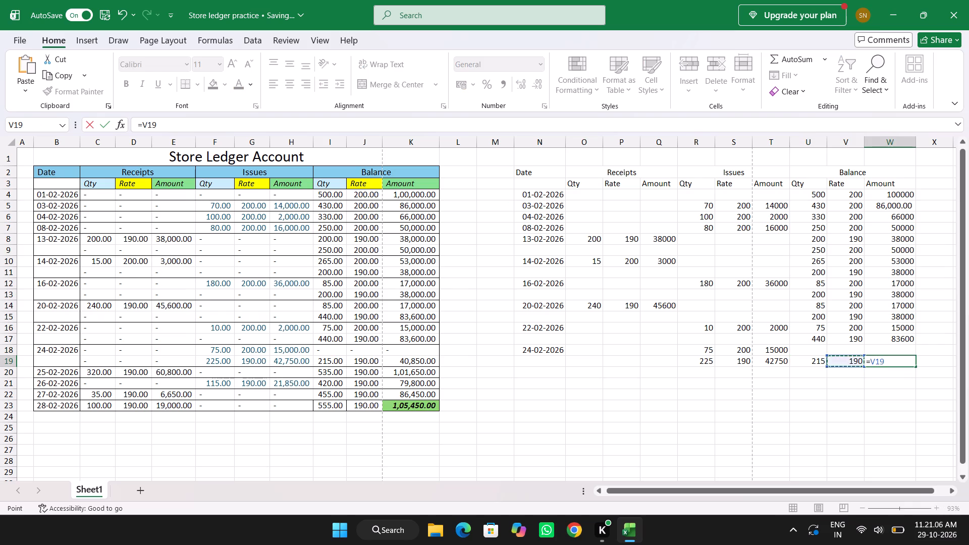
{"action": "key", "text": "Left"}
{"action": "key", "text": "shift+asterisk"}
{"action": "key", "text": "Left"}
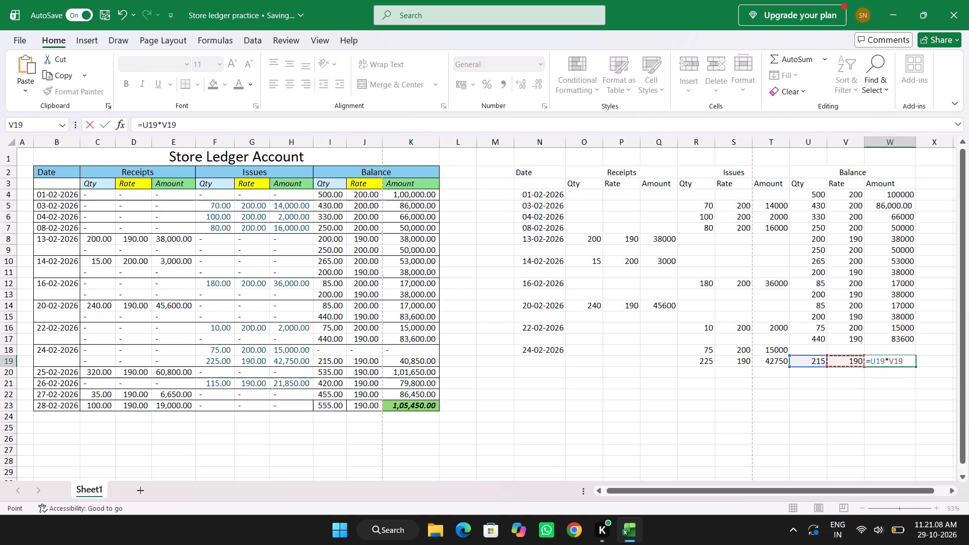
{"action": "key", "text": "Return"}
Enter the date 25-02-2026 in N20 of the new table's Date column.
{"action": "key", "text": "Down"}
{"action": "key", "text": "Left"}
{"action": "key", "text": "Left"}
{"action": "key", "text": "Left"}
{"action": "key", "text": "Left"}
{"action": "key", "text": "Left"}
{"action": "key", "text": "Left"}
{"action": "key", "text": "Left"}
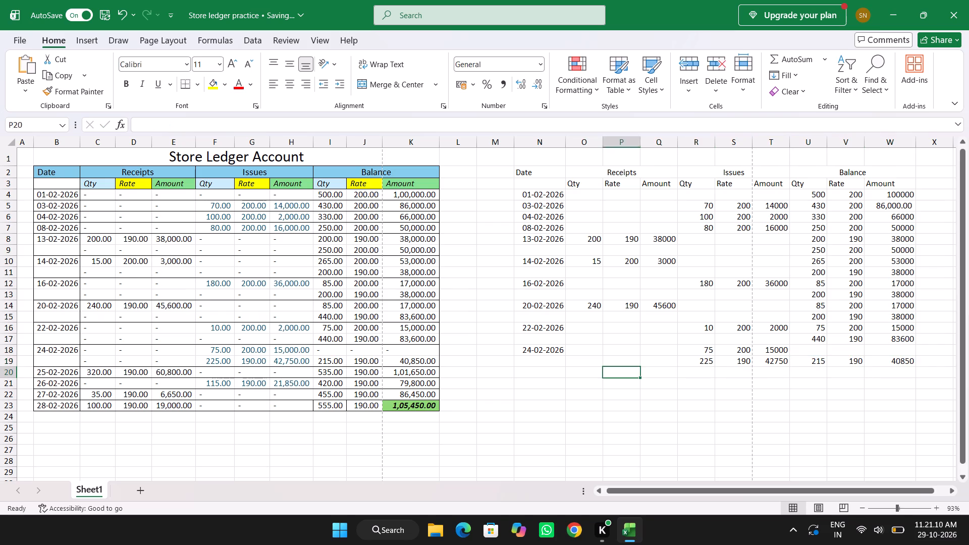
{"action": "key", "text": "Left"}
{"action": "key", "text": "Left"}
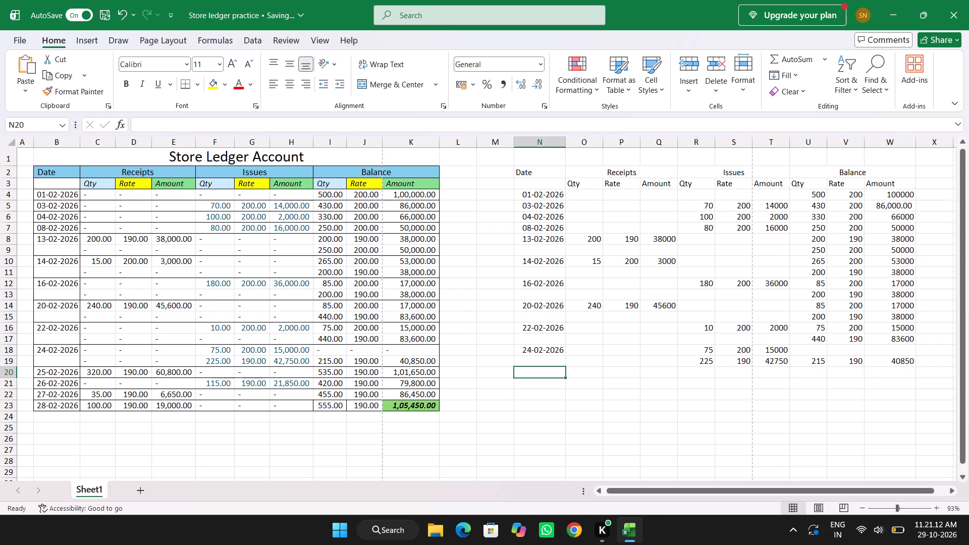
{"action": "type", "text": "25"}
{"action": "type", "text": "-02-2026"}
{"action": "key", "text": "Right"}
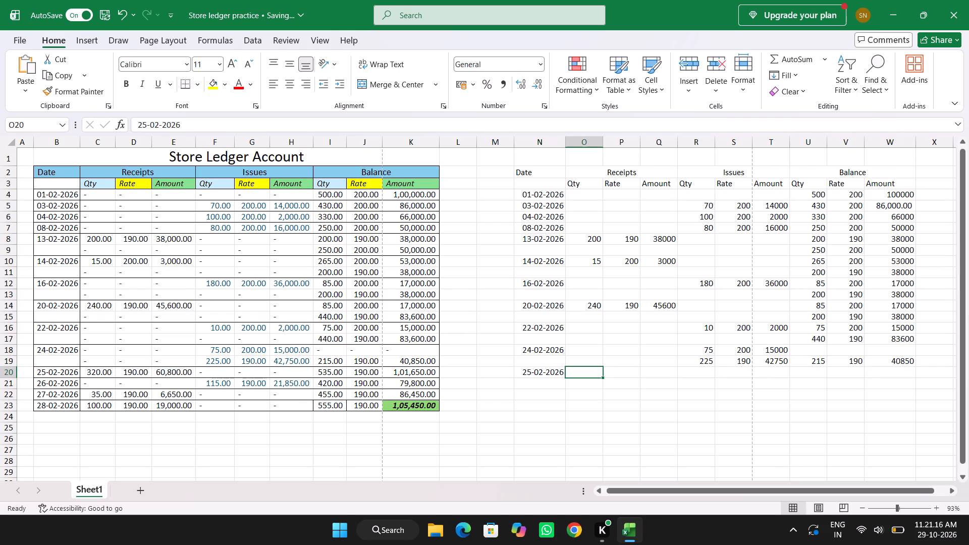
Fill the 25-02-2026 row's Receipts with quantity 320, rate 190 and the amount formula =O20*P20.
{"action": "type", "text": "3220"}
{"action": "key", "text": "BackSpace"}
{"action": "key", "text": "BackSpace"}
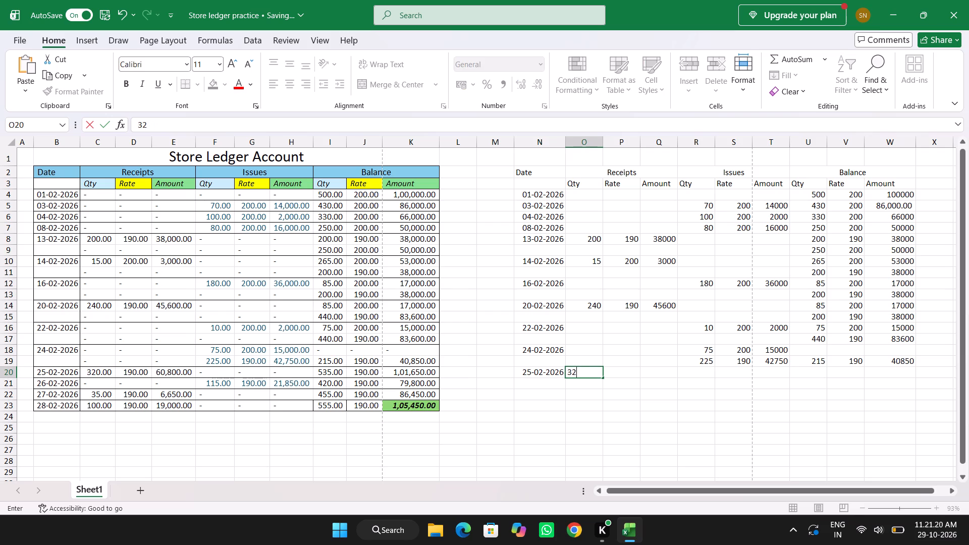
{"action": "key", "text": "0"}
{"action": "key", "text": "Right"}
{"action": "type", "text": "190"}
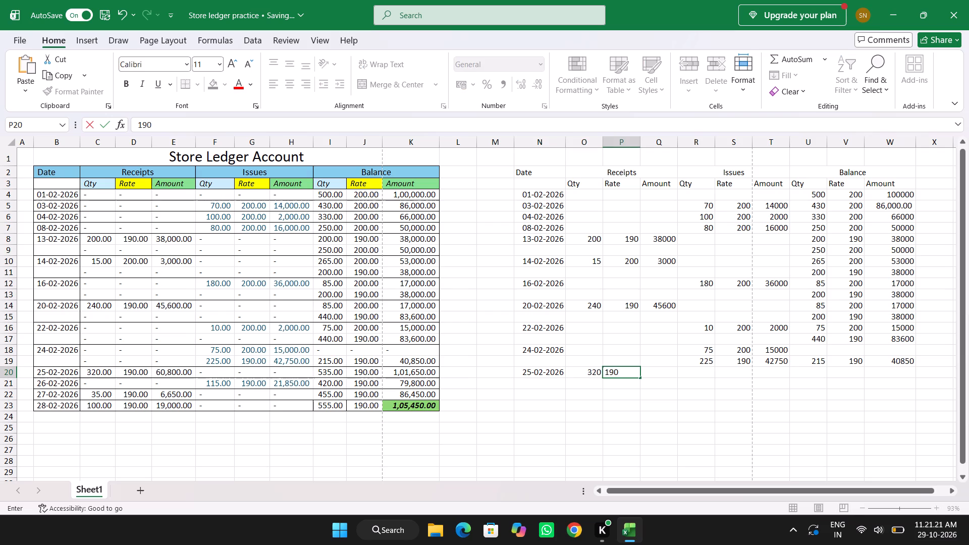
{"action": "key", "text": "Right"}
{"action": "key", "text": "bracketleft"}
{"action": "key", "text": "BackSpace"}
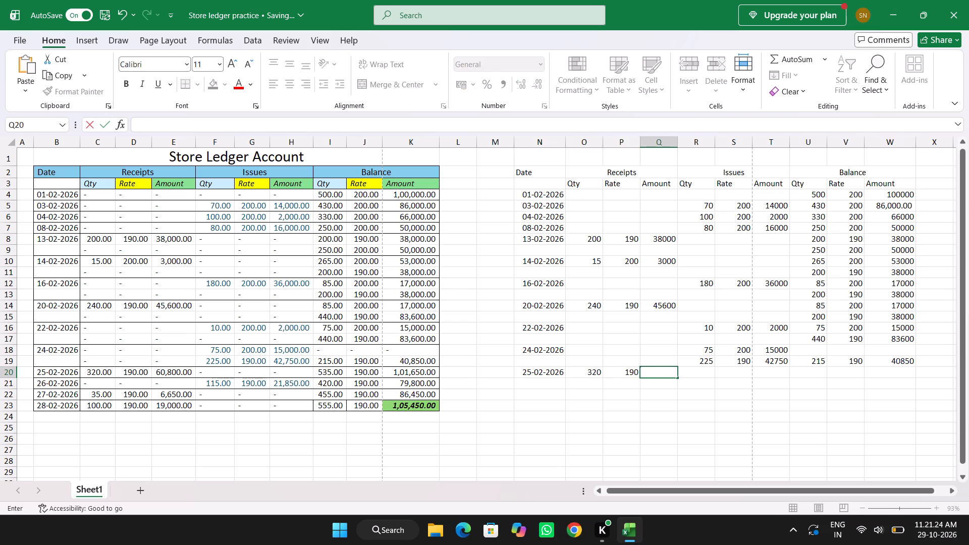
{"action": "key", "text": "equal"}
{"action": "key", "text": "Left"}
{"action": "key", "text": "Left"}
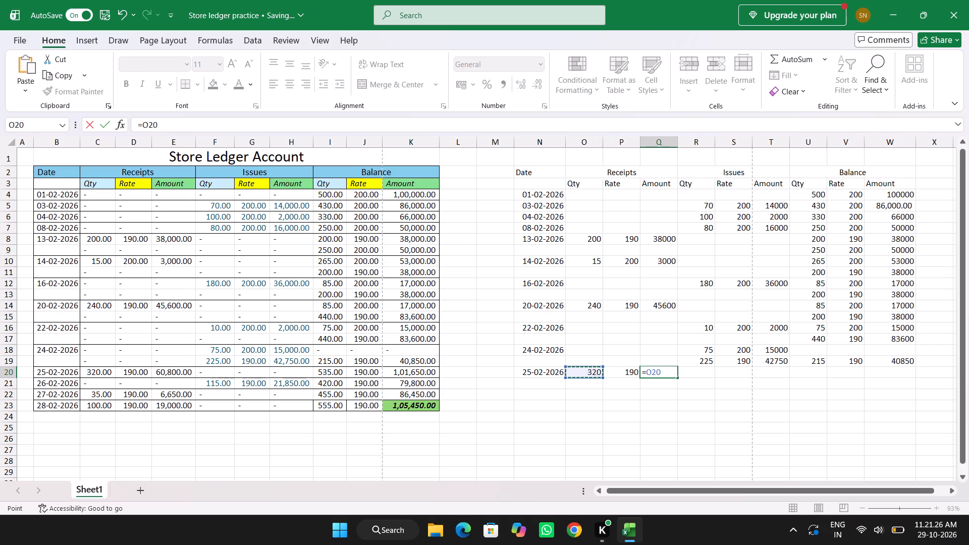
{"action": "key", "text": "shift+asterisk"}
{"action": "key", "text": "Left"}
{"action": "key", "text": "Return"}
Enter the 25-02-2026 row's Balance quantity 535 and rate 190 in U20:V20.
{"action": "key", "text": "Right"}
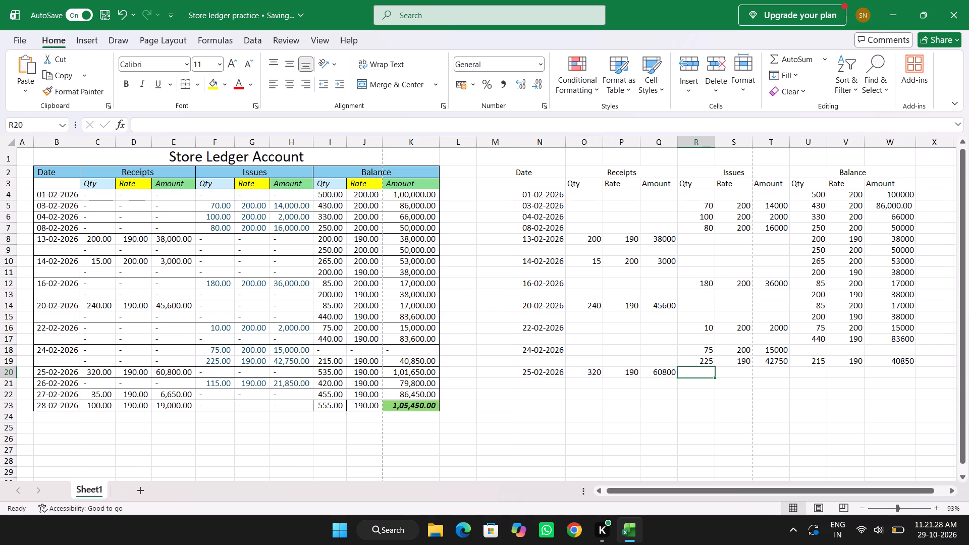
{"action": "key", "text": "Right"}
{"action": "key", "text": "Right"}
{"action": "key", "text": "Right"}
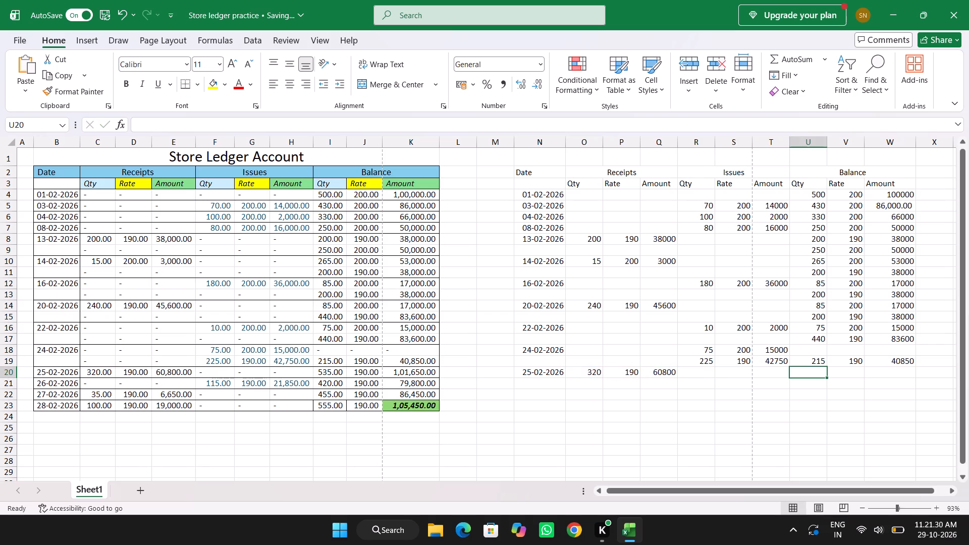
{"action": "type", "text": "535"}
{"action": "key", "text": "Right"}
{"action": "type", "text": "190"}
{"action": "key", "text": "Right"}
Enter the new table's title in N1 above the Date header, beginning with the word Store.
{"action": "key", "text": "Down"}
{"action": "key", "text": "Left"}
{"action": "key", "text": "Left"}
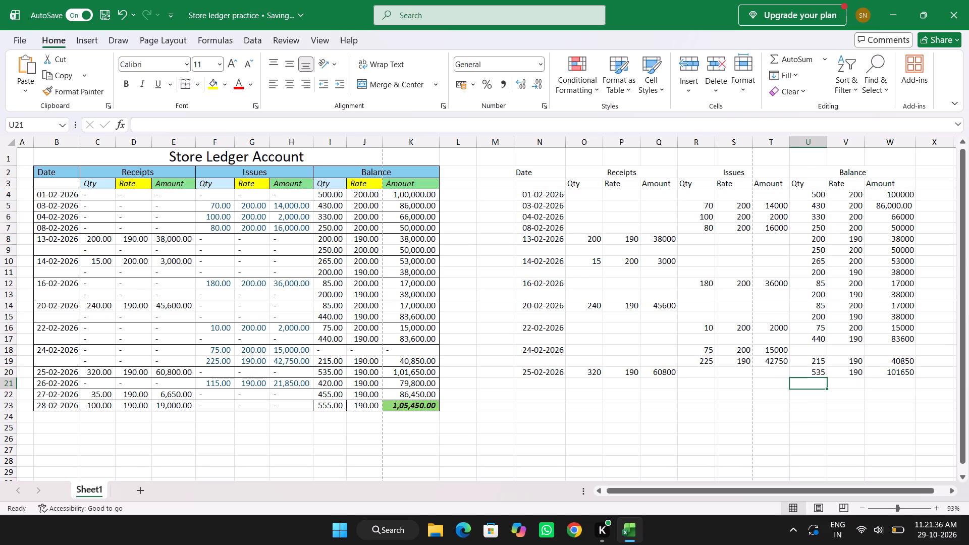
{"action": "key", "text": "Left"}
{"action": "key", "text": "Left"}
{"action": "key", "text": "Left"}
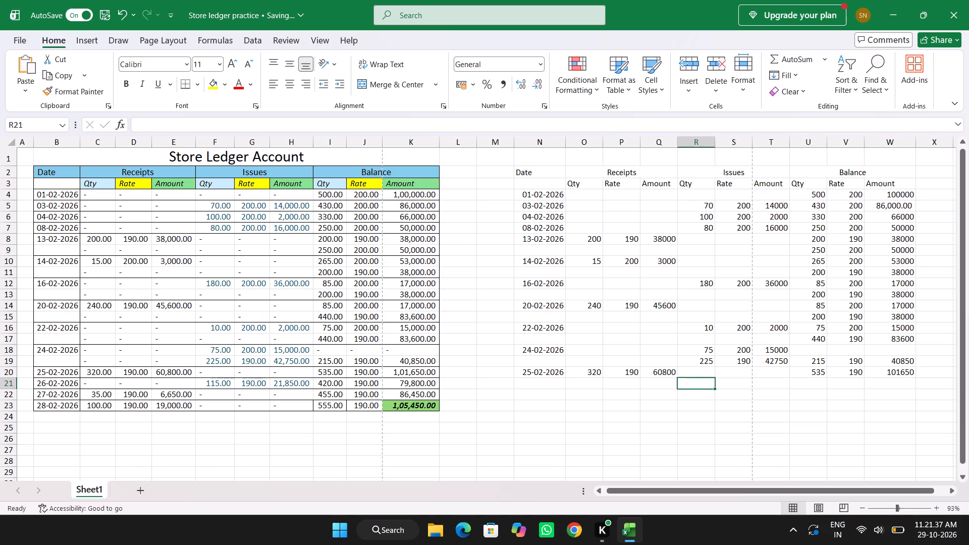
{"action": "key", "text": "Left"}
{"action": "key", "text": "Left"}
{"action": "key", "text": "Left"}
{"action": "key", "text": "Left"}
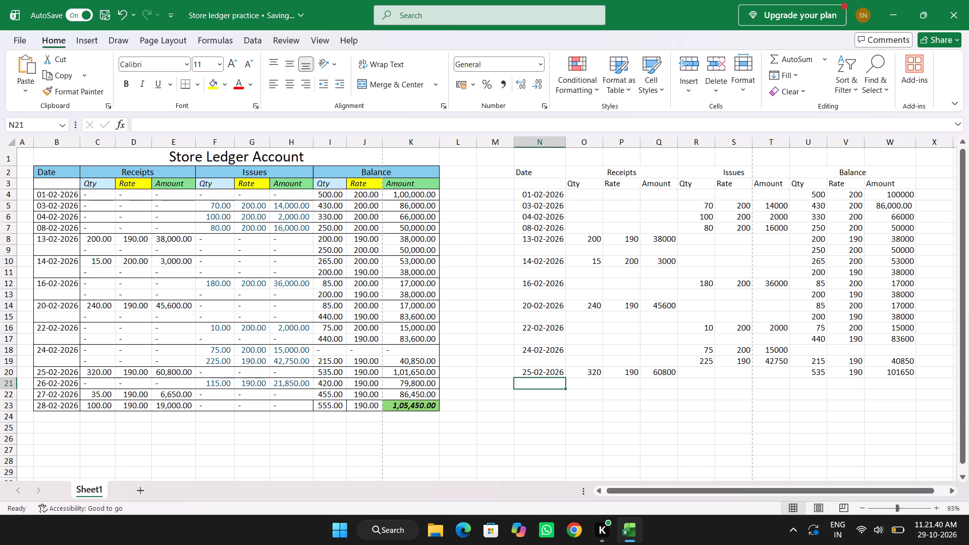
{"action": "key", "text": "Up"}
{"action": "key", "text": "Up"}
{"action": "key", "text": "Up"}
{"action": "key", "text": "Up"}
{"action": "key", "text": "Up"}
{"action": "key", "text": "Up"}
{"action": "key", "text": "Up"}
{"action": "key", "text": "Up"}
{"action": "key", "text": "Up"}
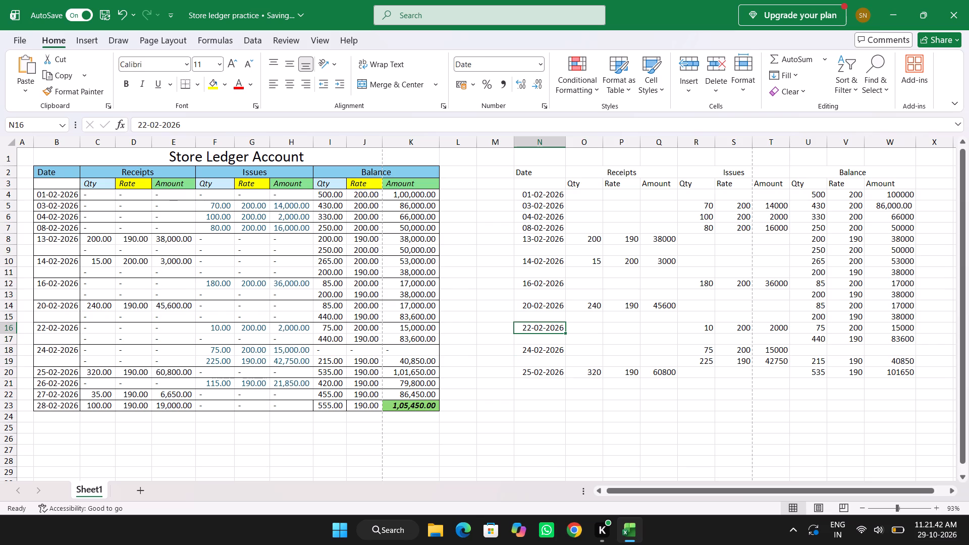
{"action": "key", "text": "Up"}
{"action": "key", "text": "Up"}
{"action": "key", "text": "Up"}
{"action": "key", "text": "Up"}
{"action": "key", "text": "Up"}
{"action": "key", "text": "Up"}
{"action": "key", "text": "Up"}
{"action": "key", "text": "Up"}
{"action": "key", "text": "Up"}
{"action": "key", "text": "Up"}
{"action": "key", "text": "Up"}
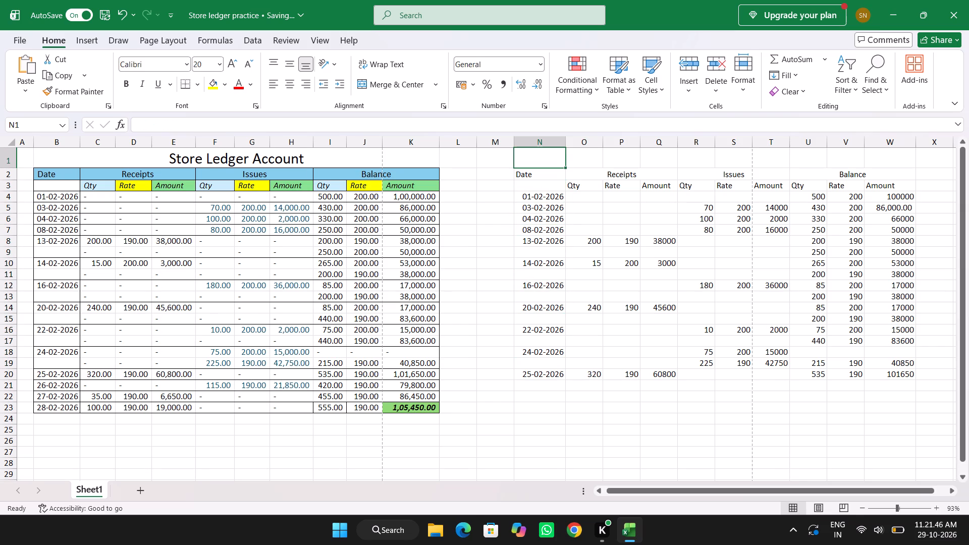
{"action": "type", "text": "toren"}
{"action": "key", "text": "BackSpace"}
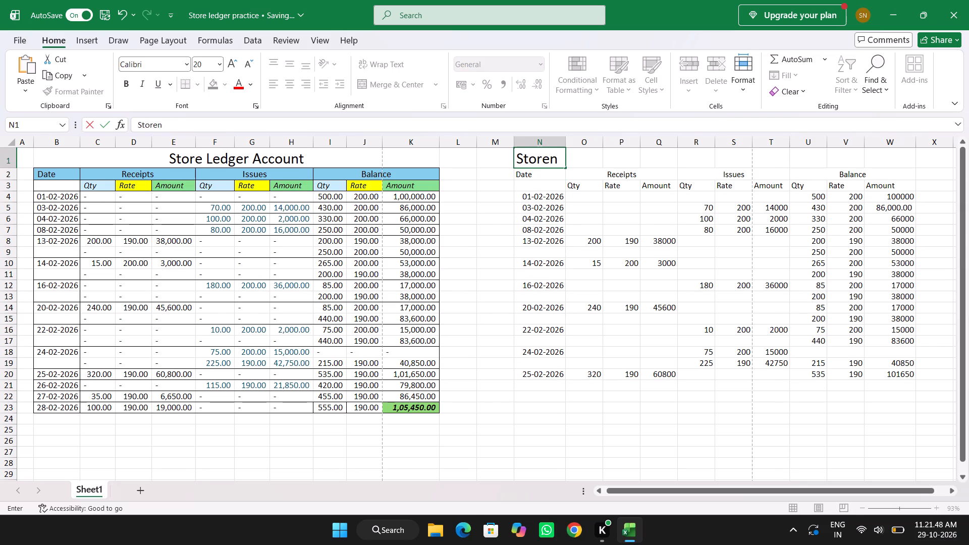
{"action": "key", "text": "BackSpace"}
{"action": "type", "text": "E"}
{"action": "key", "text": "space"}
{"action": "key", "text": "l"}
{"action": "key", "text": "BackSpace"}
{"action": "key", "text": "BackSpace"}
{"action": "key", "text": "BackSpace"}
{"action": "key", "text": "BackSpace"}
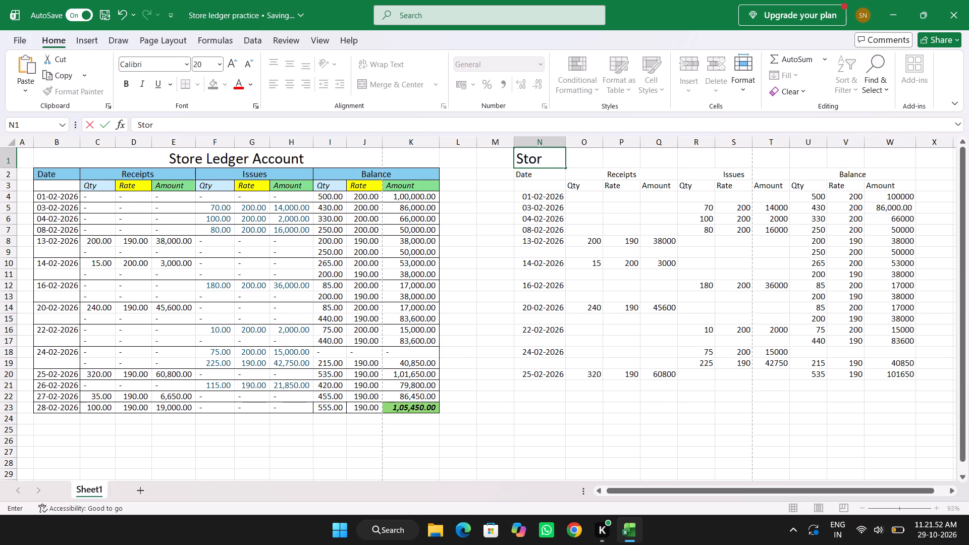
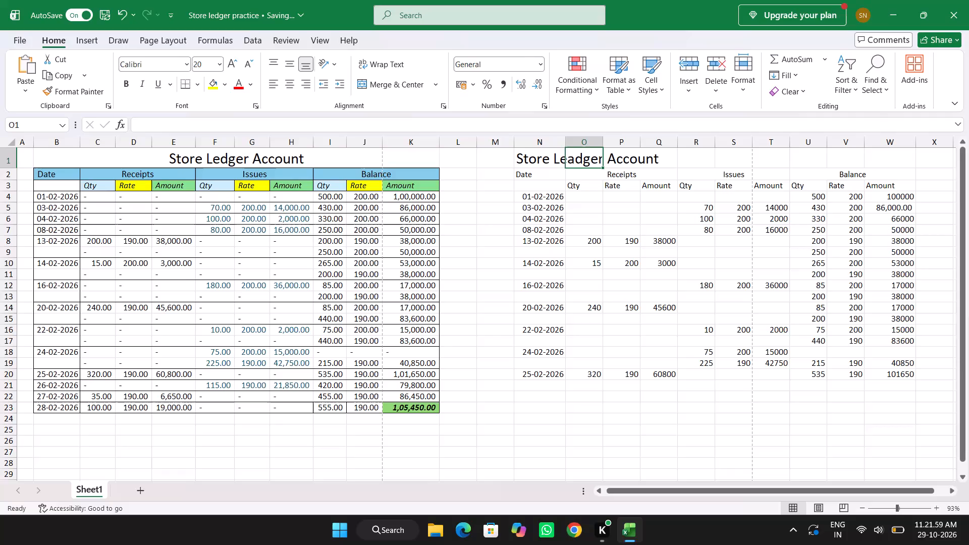
Merge and center the new table's title across N1:W1.
{"action": "key", "text": "Left"}
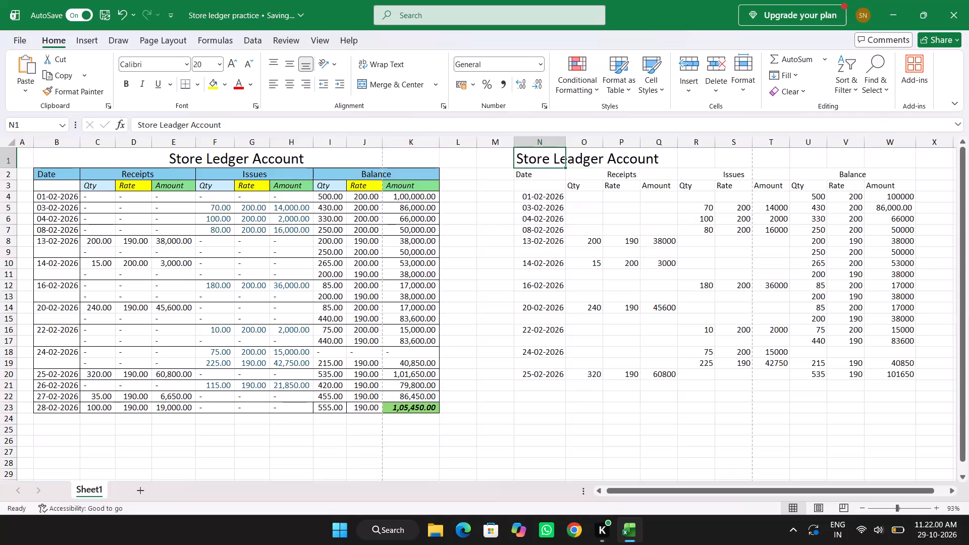
{"action": "key", "text": "shift+Right"}
{"action": "key", "text": "shift+Right"}
{"action": "key", "text": "shift+Right"}
{"action": "key", "text": "shift+Right"}
{"action": "key", "text": "shift+Right"}
{"action": "key", "text": "shift+Right"}
{"action": "key", "text": "shift+Right"}
{"action": "key", "text": "shift+Right"}
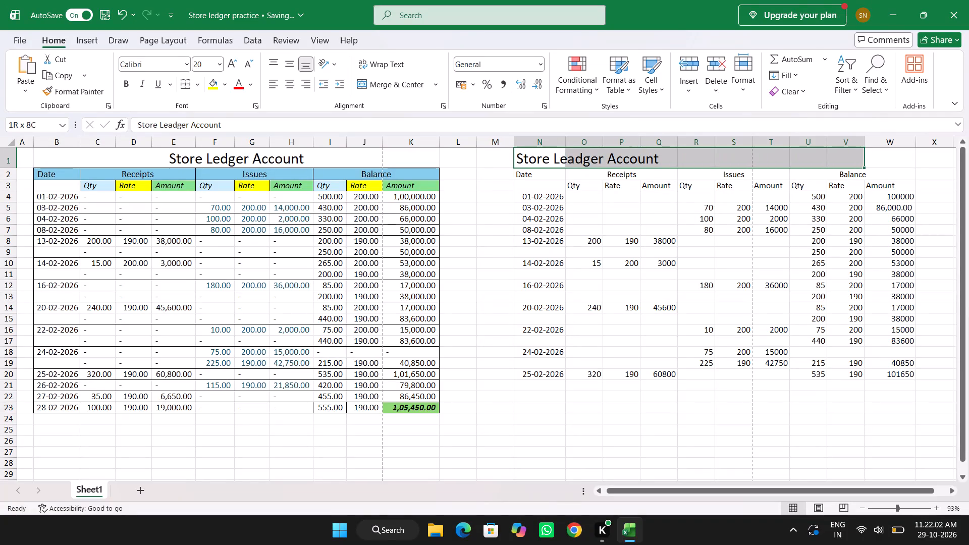
{"action": "key", "text": "shift+Right"}
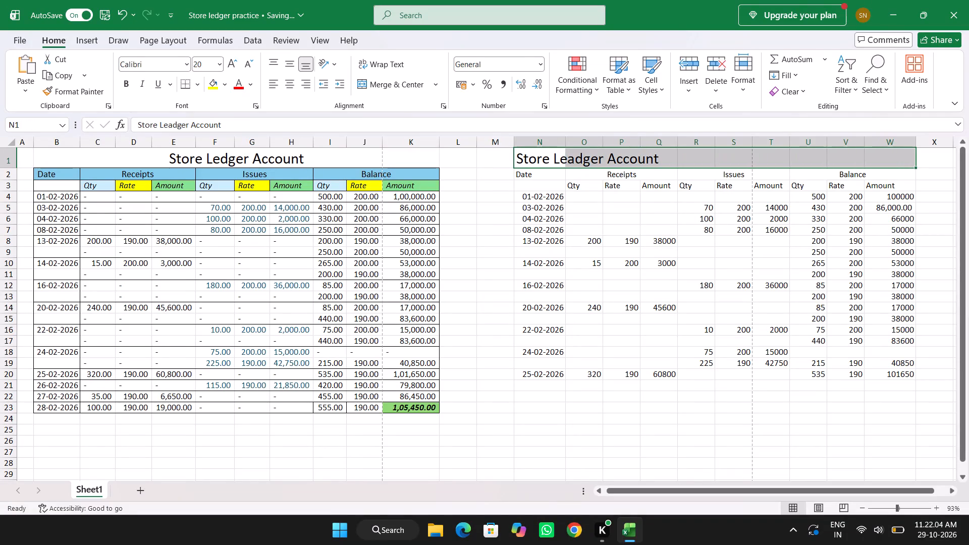
{"action": "type", "text": "hmc"}
{"action": "left_click", "coordinate": [503, 182]}
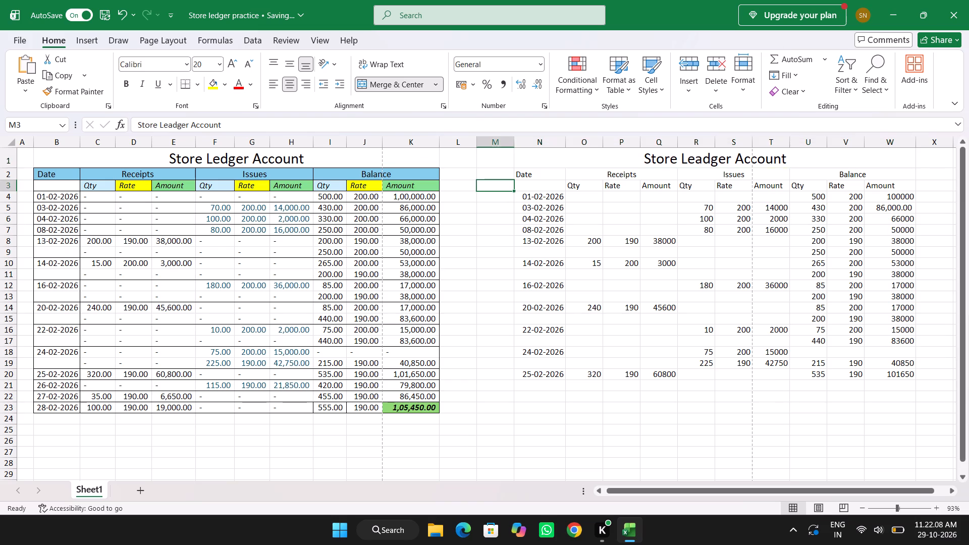
Fill the new table's main header row N2:W2 with the same light blue as the existing table's header.
{"action": "left_click", "coordinate": [526, 171]}
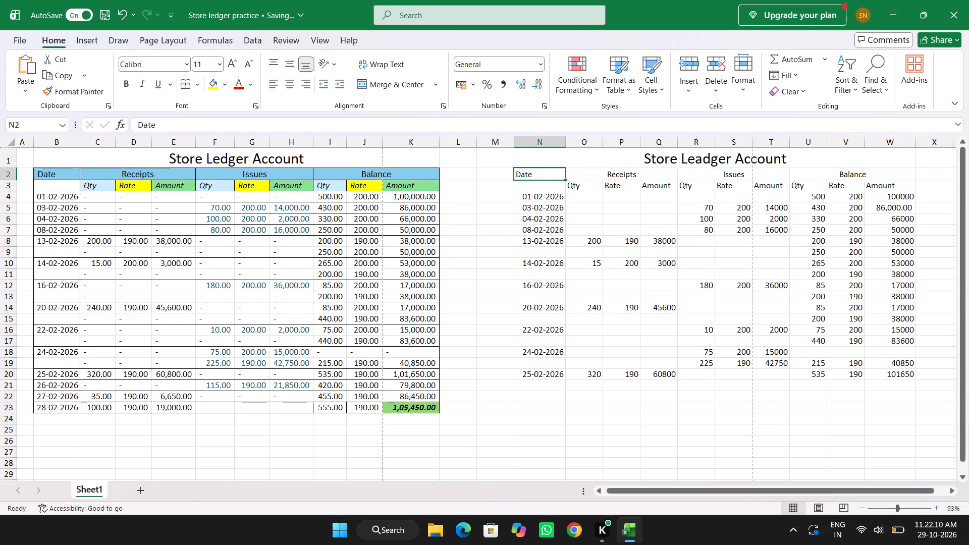
{"action": "key", "text": "shift+Right"}
{"action": "key", "text": "shift+Right"}
{"action": "key", "text": "shift+Right"}
{"action": "key", "text": "shift+Down"}
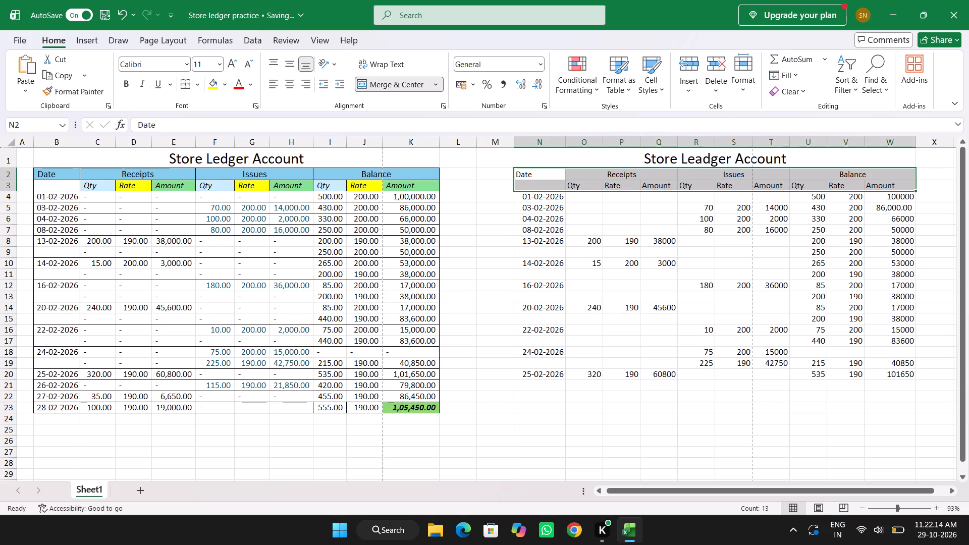
{"action": "key", "text": "Left"}
{"action": "key", "text": "Right"}
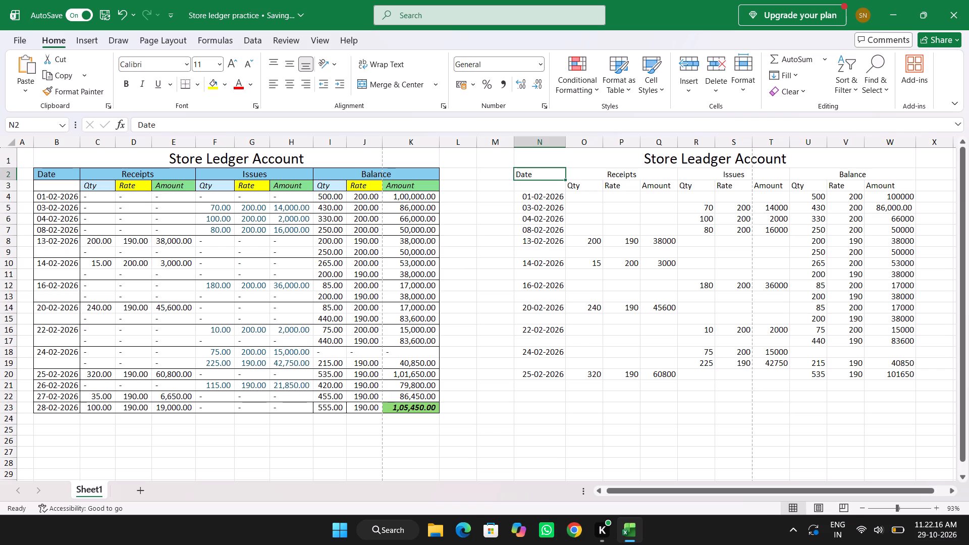
{"action": "key", "text": "shift+Right"}
{"action": "key", "text": "shift+Right"}
{"action": "key", "text": "shift+Right"}
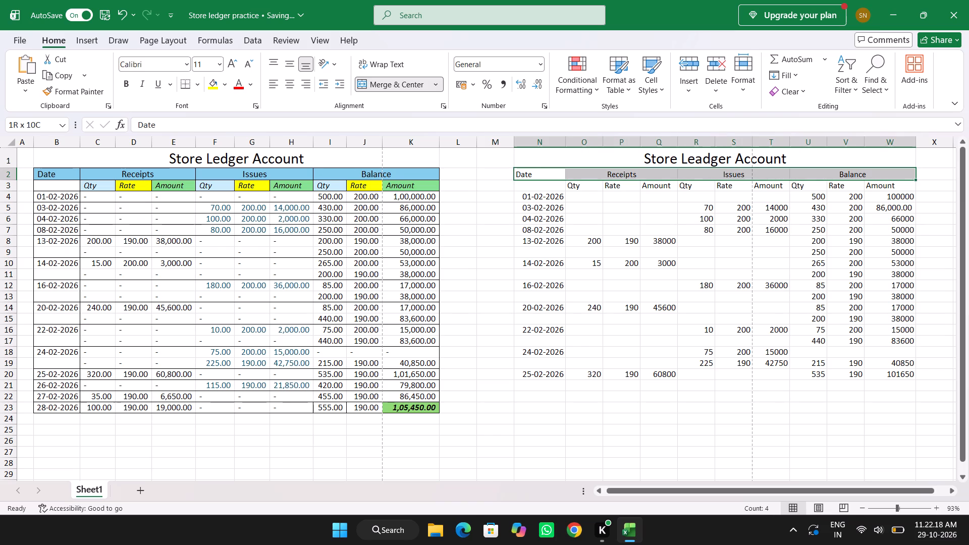
{"action": "key", "text": "h"}
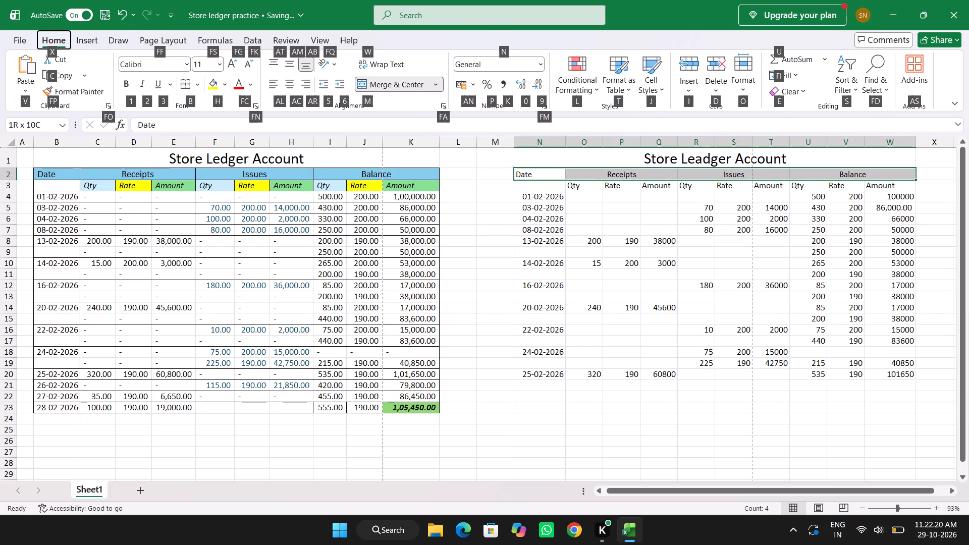
{"action": "key", "text": "h"}
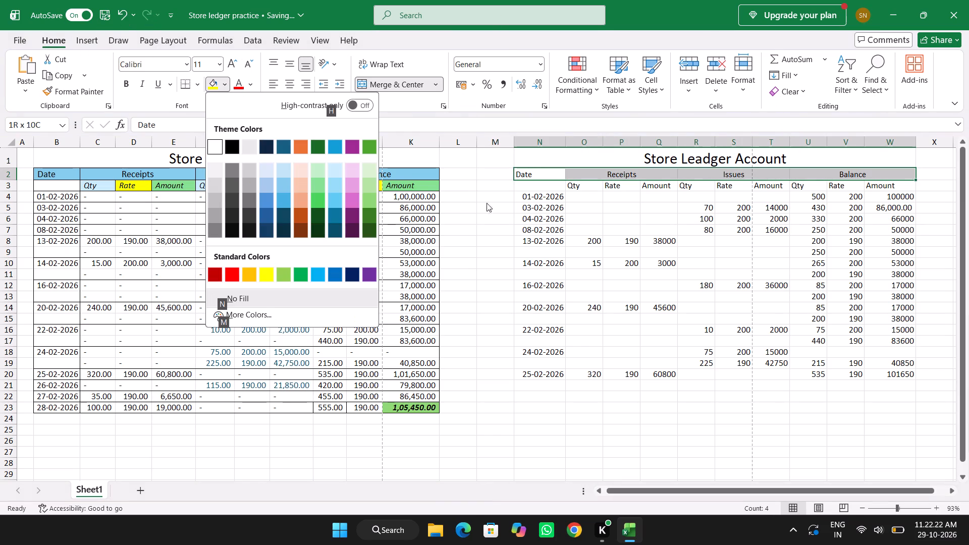
{"action": "left_click", "coordinate": [284, 187]}
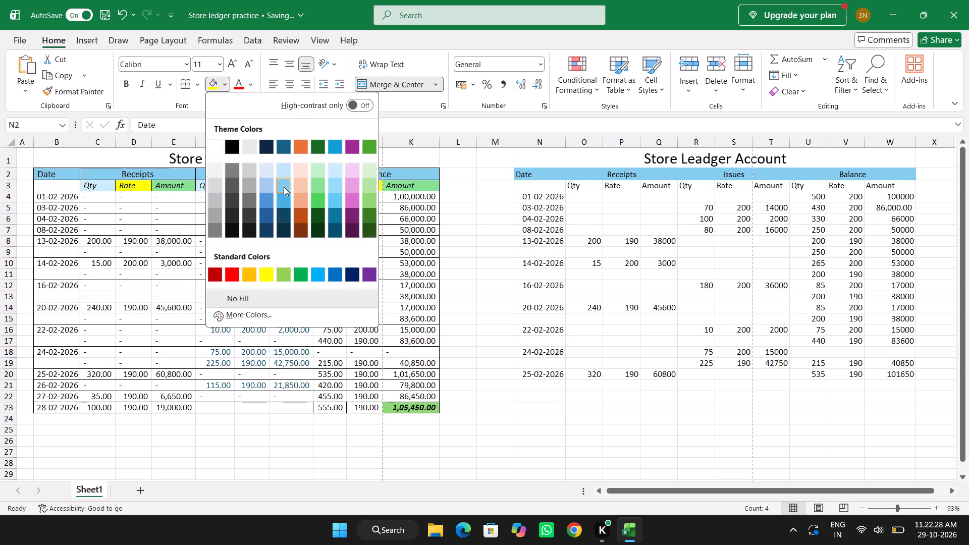
{"action": "left_click", "coordinate": [488, 175]}
Outline the new table's Date column N2:N20 with left, right, top and bottom borders.
{"action": "left_click", "coordinate": [540, 189]}
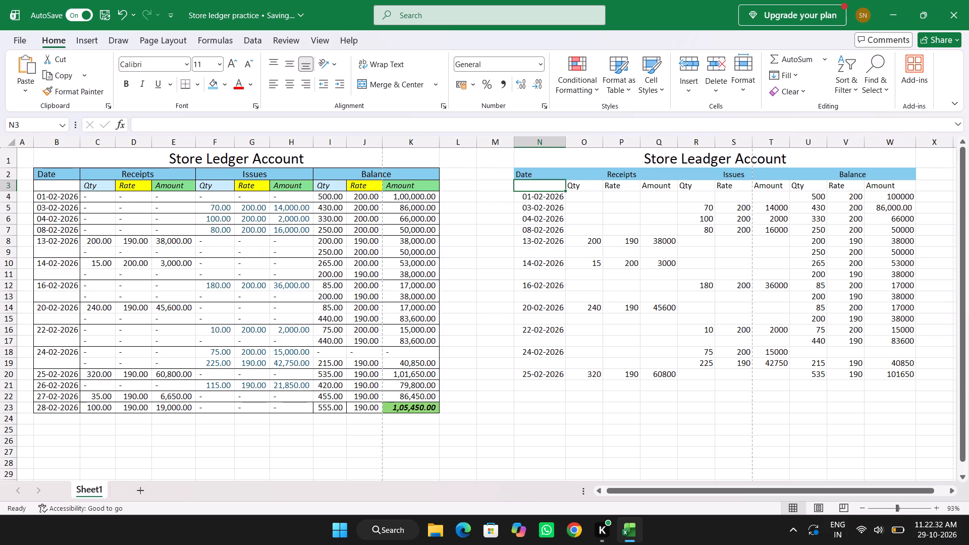
{"action": "left_click", "coordinate": [533, 178]}
{"action": "key", "text": "shift+Down"}
{"action": "key", "text": "shift+Down"}
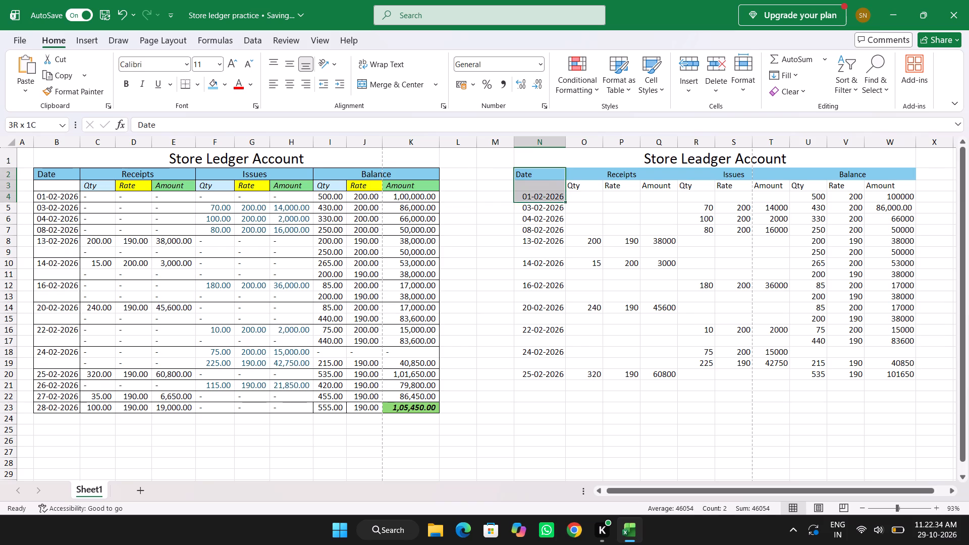
{"action": "key", "text": "shift+Down"}
{"action": "key", "text": "shift+Down"}
{"action": "key", "text": "shift+Down"}
{"action": "key", "text": "shift+Down"}
{"action": "key", "text": "shift+Down"}
{"action": "key", "text": "shift+Down"}
{"action": "key", "text": "shift+Down"}
{"action": "key", "text": "shift+Down"}
{"action": "key", "text": "shift+Down"}
{"action": "key", "text": "shift+Down"}
{"action": "key", "text": "shift+Down"}
{"action": "key", "text": "shift+Down"}
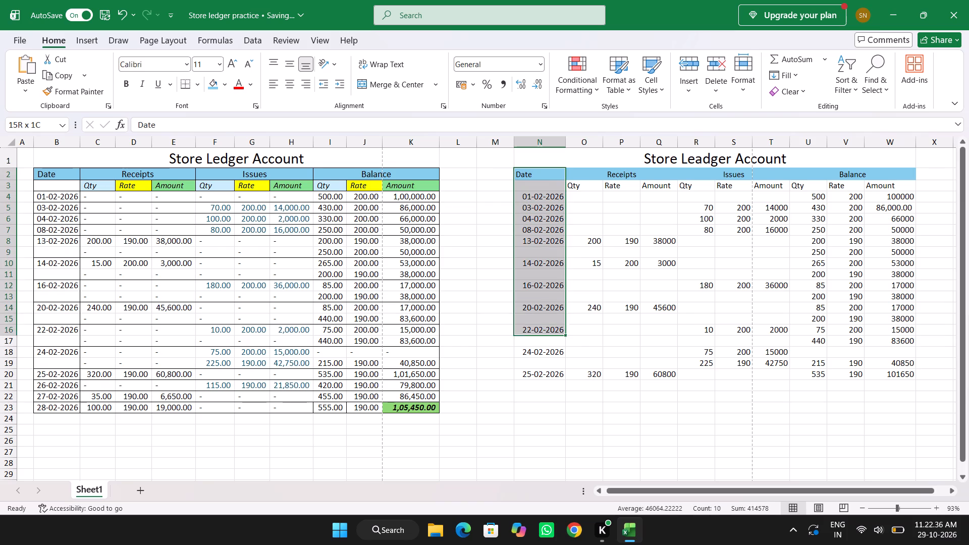
{"action": "key", "text": "shift+Down"}
{"action": "key", "text": "shift+Down"}
{"action": "key", "text": "shift+Down"}
{"action": "key", "text": "shift+Down"}
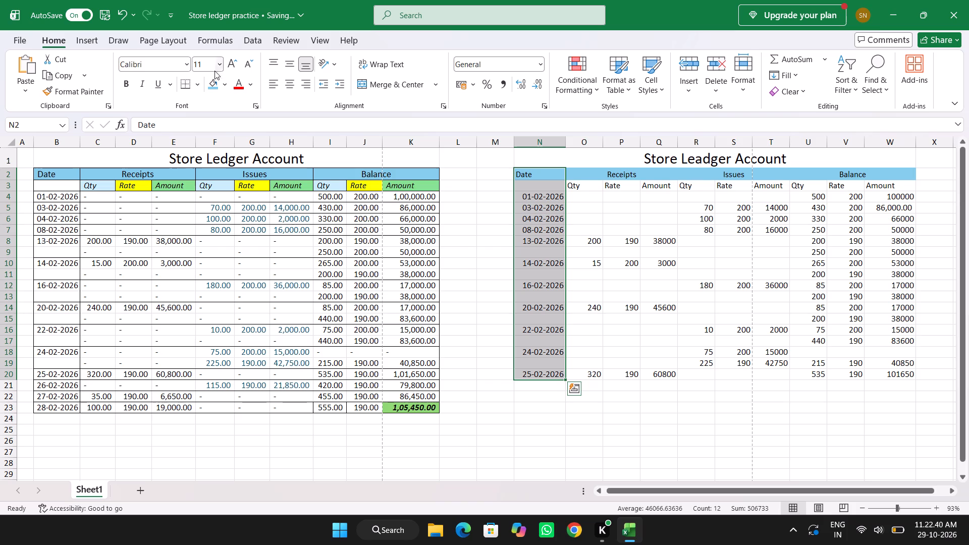
{"action": "left_click", "coordinate": [195, 87]}
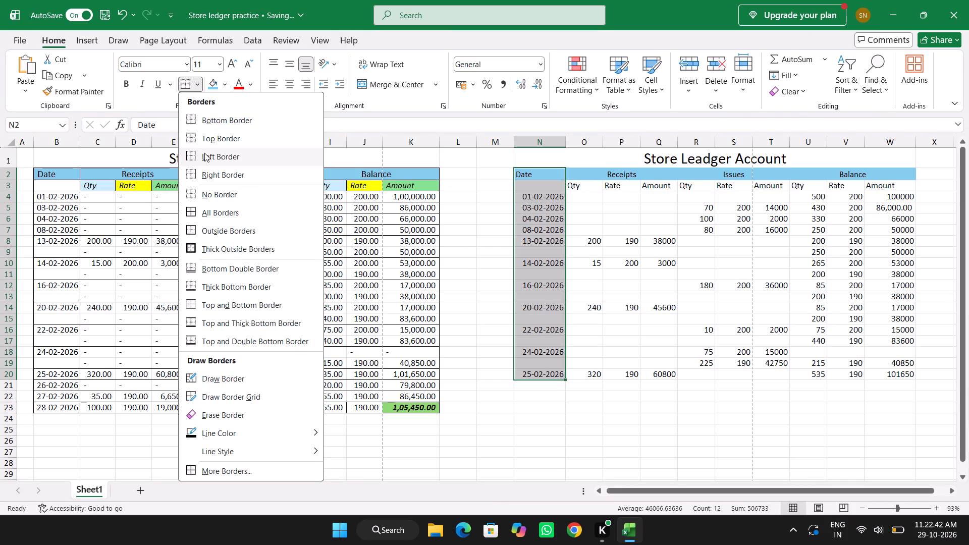
{"action": "left_click", "coordinate": [204, 153]}
{"action": "left_click", "coordinate": [196, 86]}
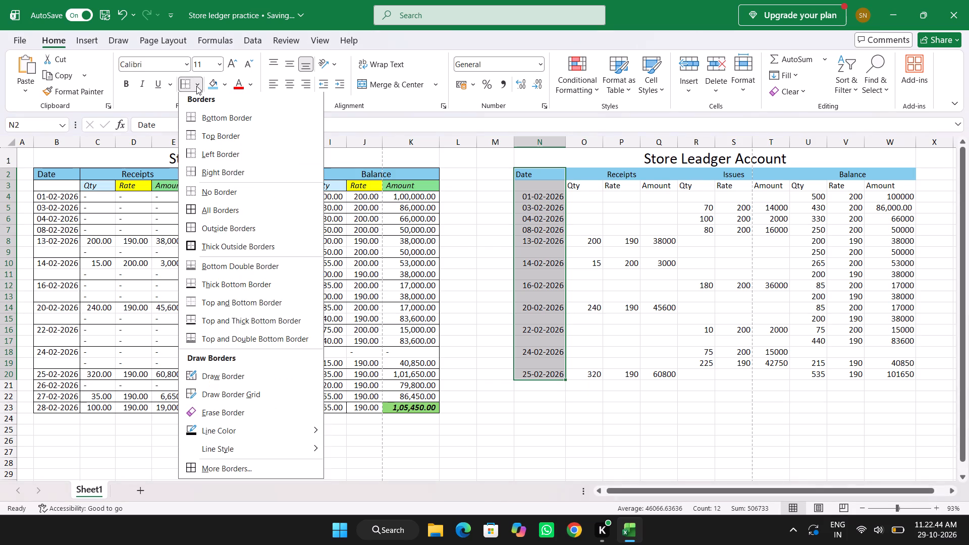
{"action": "left_click", "coordinate": [210, 168]}
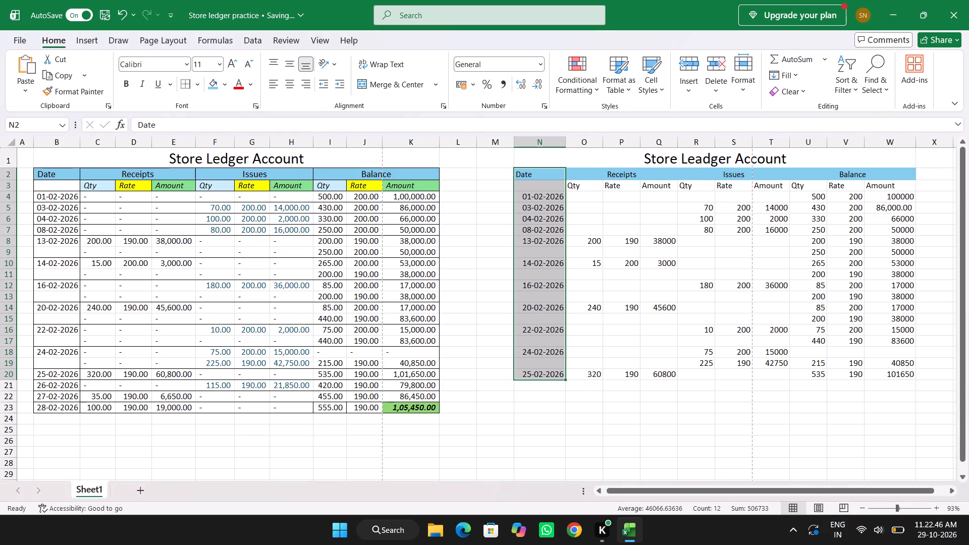
{"action": "left_click", "coordinate": [198, 88]}
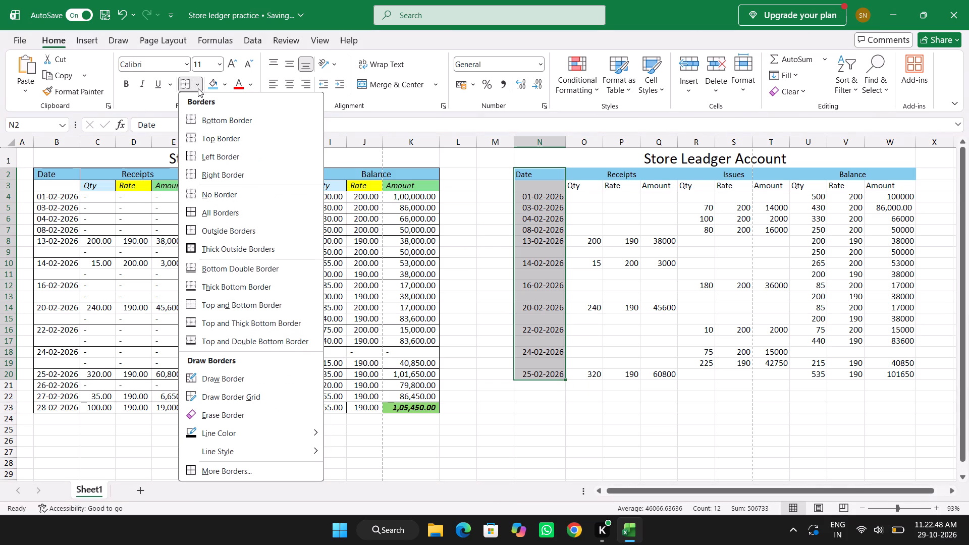
{"action": "left_click", "coordinate": [208, 131]}
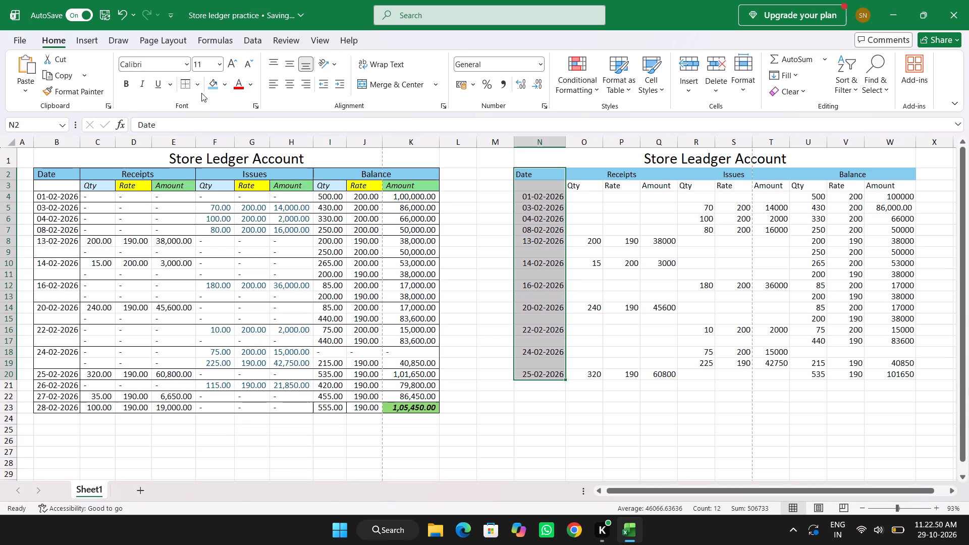
{"action": "left_click", "coordinate": [200, 85]}
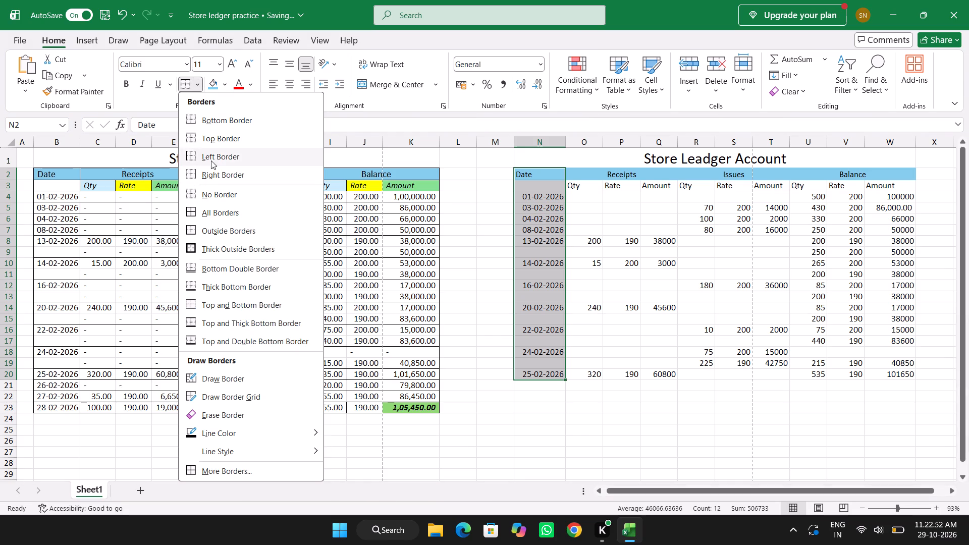
{"action": "left_click", "coordinate": [232, 126]}
{"action": "left_click", "coordinate": [458, 276]}
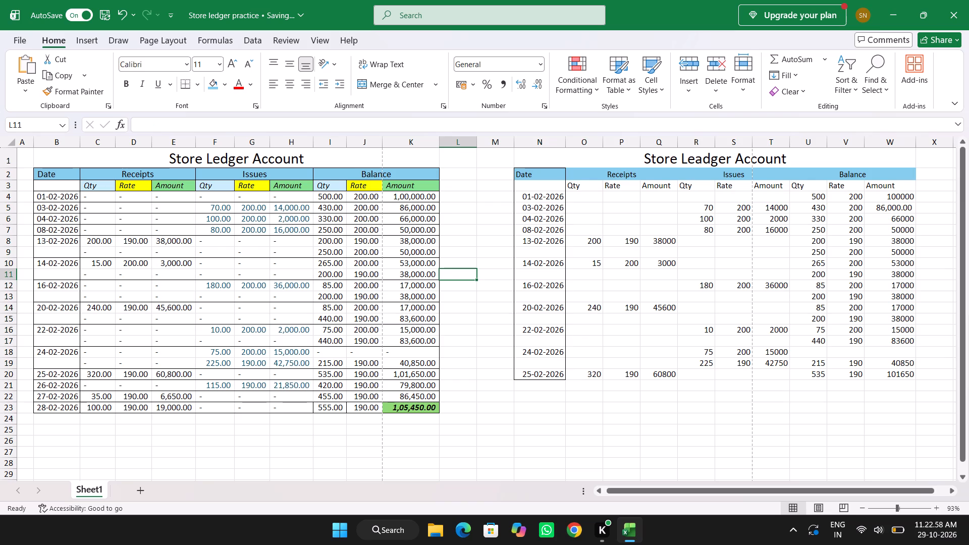
Apply all borders to the Receipts, Issues and Balance headers in O2:W2.
{"action": "left_click", "coordinate": [603, 175]}
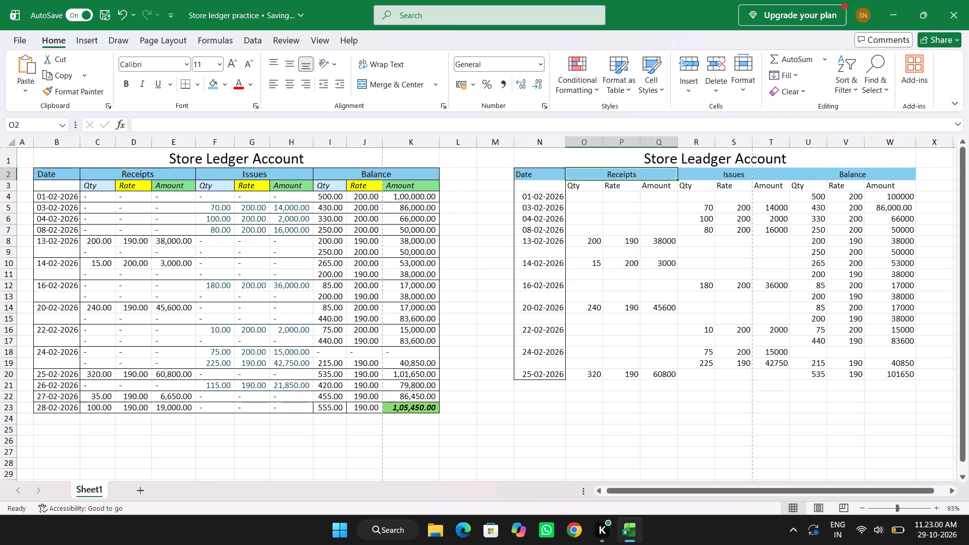
{"action": "key", "text": "shift+Right"}
{"action": "key", "text": "shift+Right"}
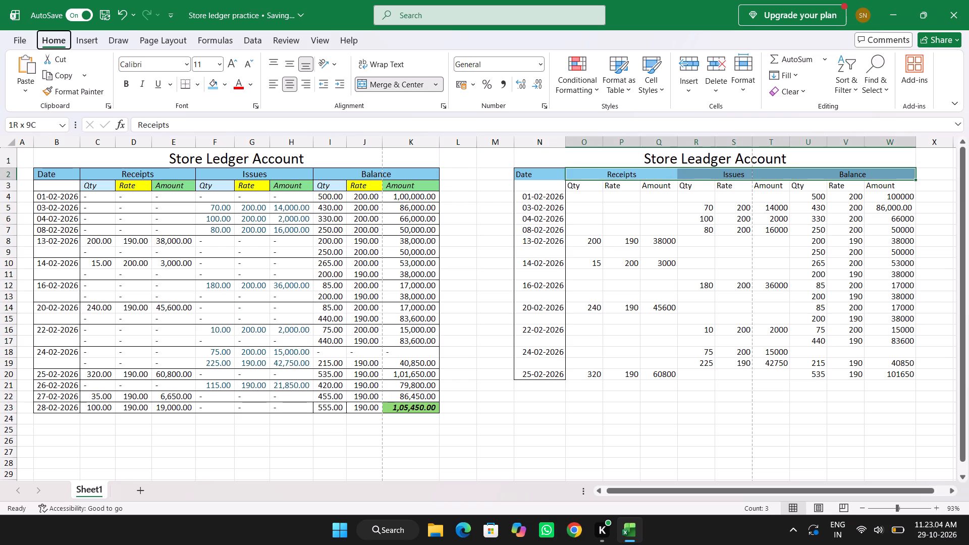
{"action": "key", "text": "h"}
{"action": "key", "text": "b"}
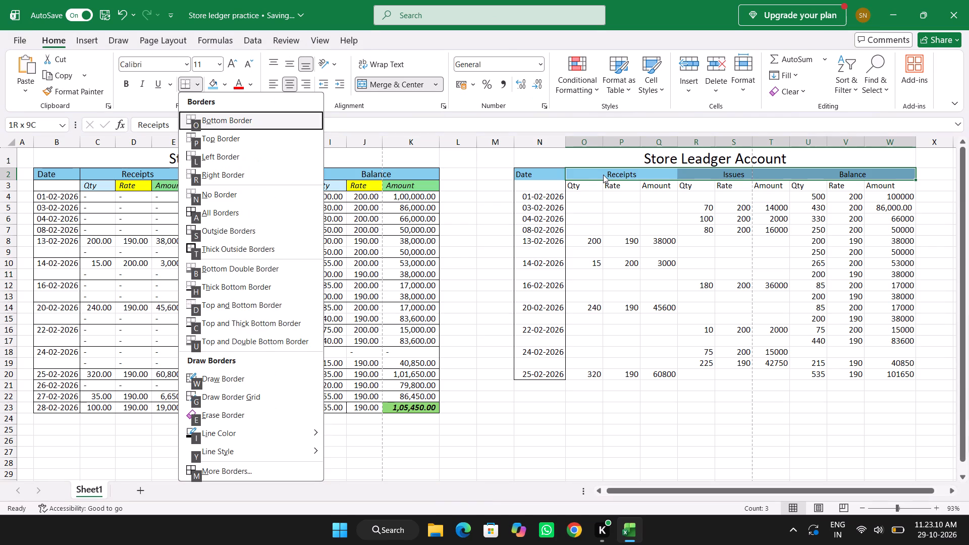
{"action": "key", "text": "a"}
{"action": "left_click", "coordinate": [589, 153]}
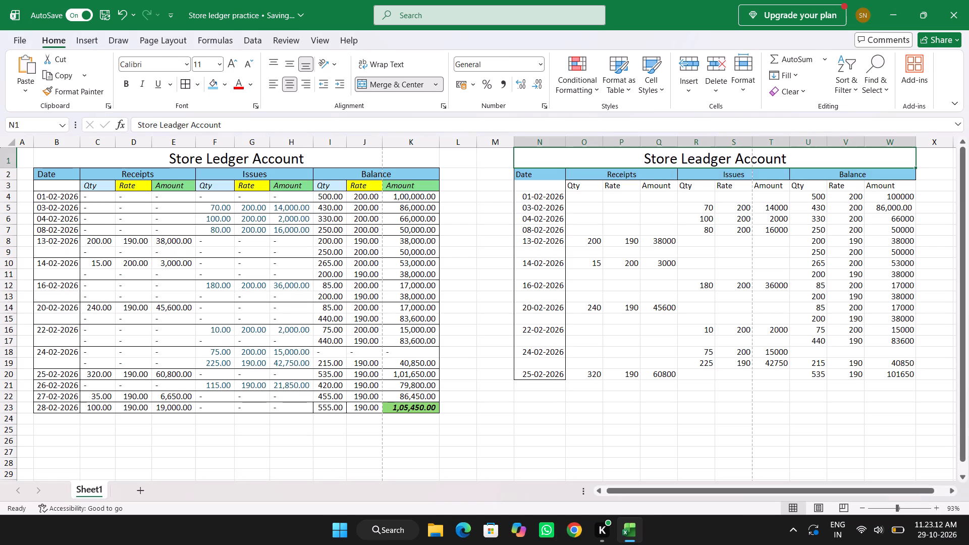
Apply all borders to the Qty, Rate and Amount subheaders in O3:W3.
{"action": "left_click", "coordinate": [594, 182]}
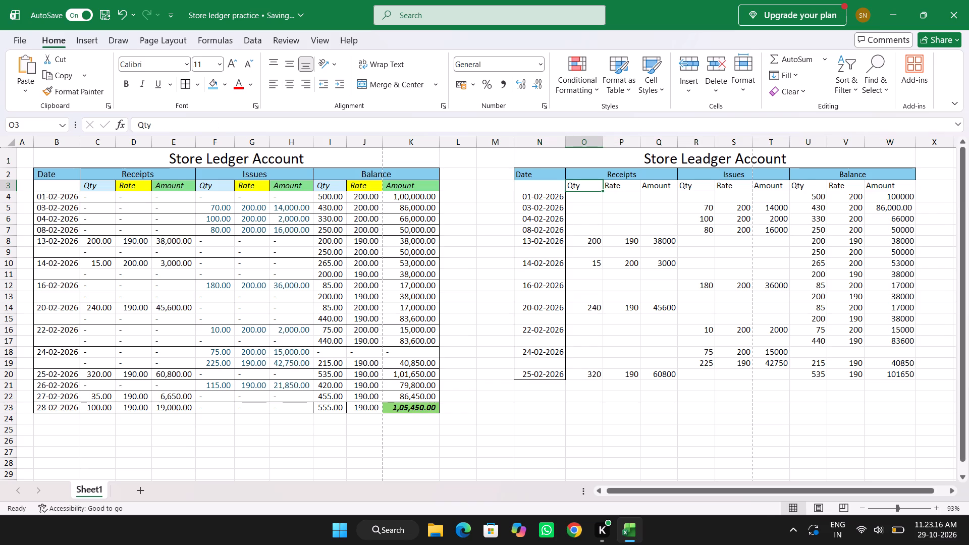
{"action": "key", "text": "shift+Right"}
{"action": "key", "text": "shift+Right"}
{"action": "key", "text": "shift+Right"}
{"action": "key", "text": "shift+Right"}
{"action": "key", "text": "shift+Right"}
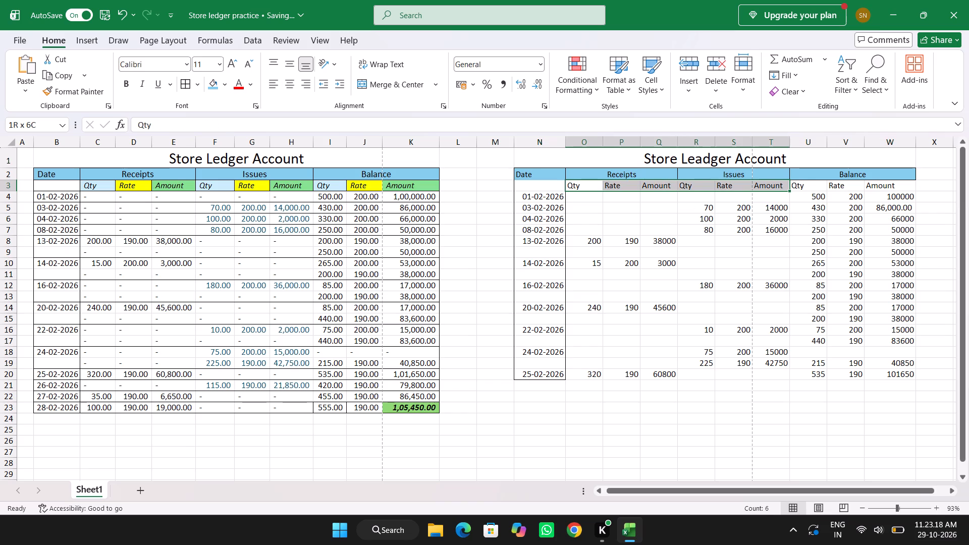
{"action": "key", "text": "shift+Right"}
{"action": "key", "text": "shift+Right"}
{"action": "key", "text": "shift+Right"}
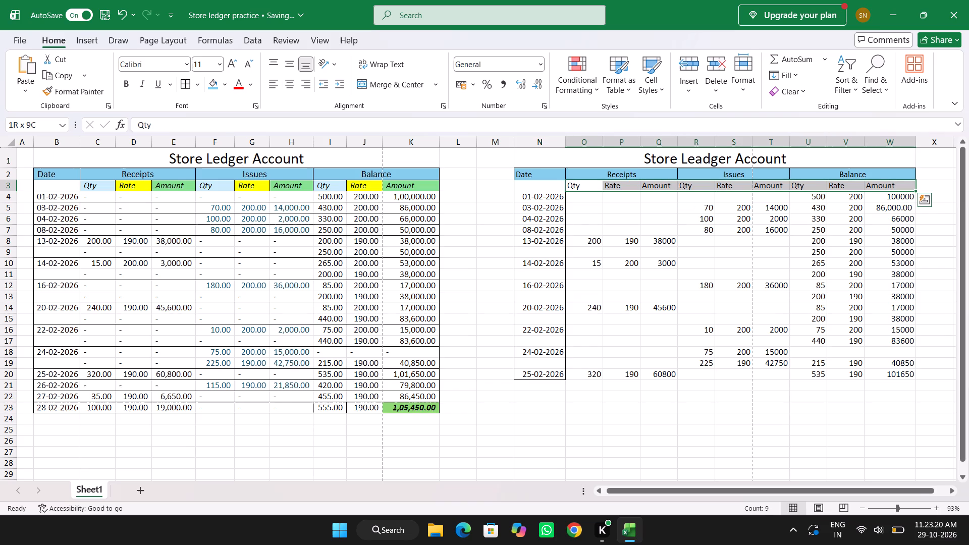
{"action": "type", "text": "hh"}
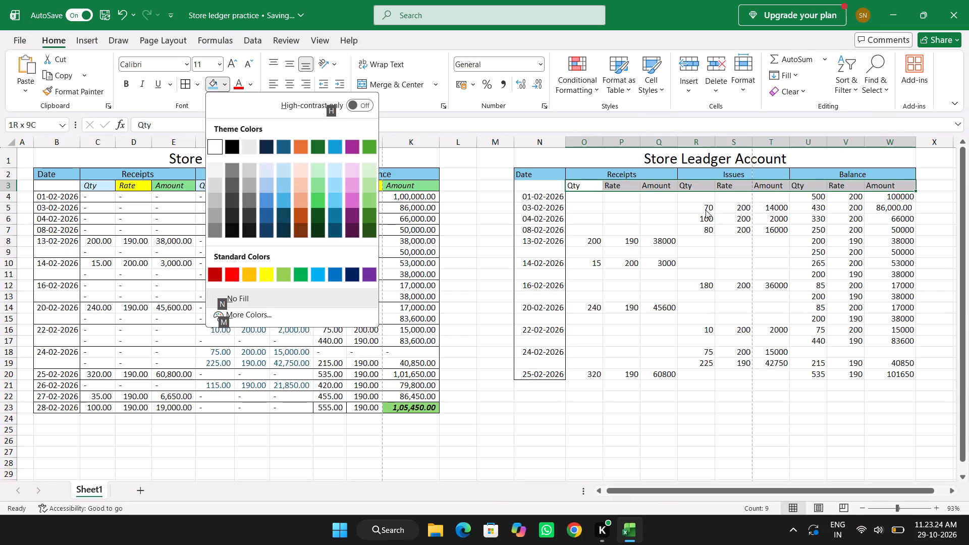
{"action": "left_click", "coordinate": [739, 212]}
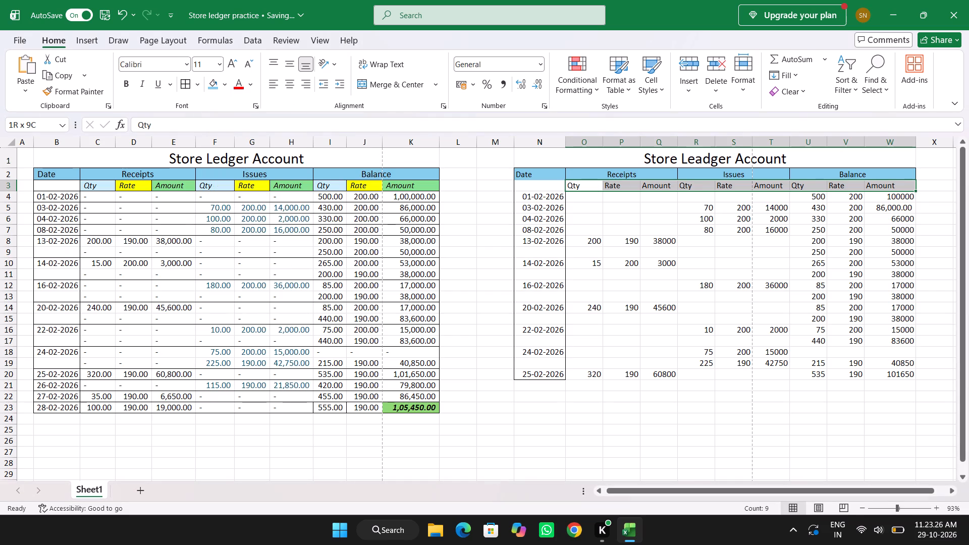
{"action": "key", "text": "h"}
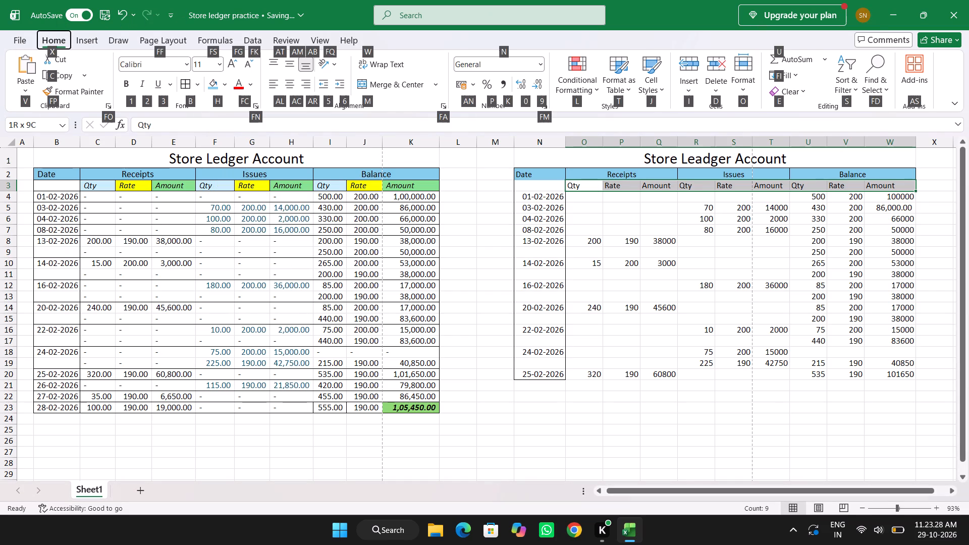
{"action": "type", "text": "ba"}
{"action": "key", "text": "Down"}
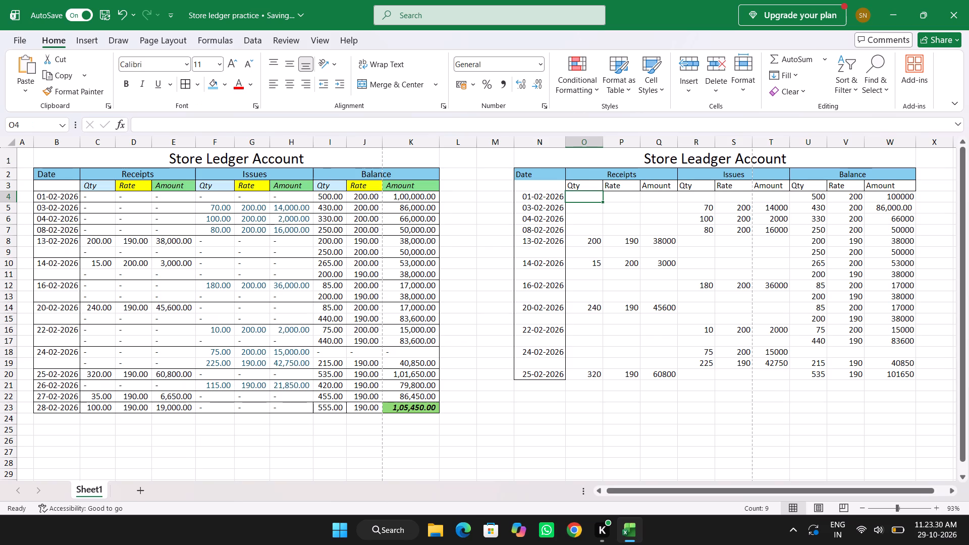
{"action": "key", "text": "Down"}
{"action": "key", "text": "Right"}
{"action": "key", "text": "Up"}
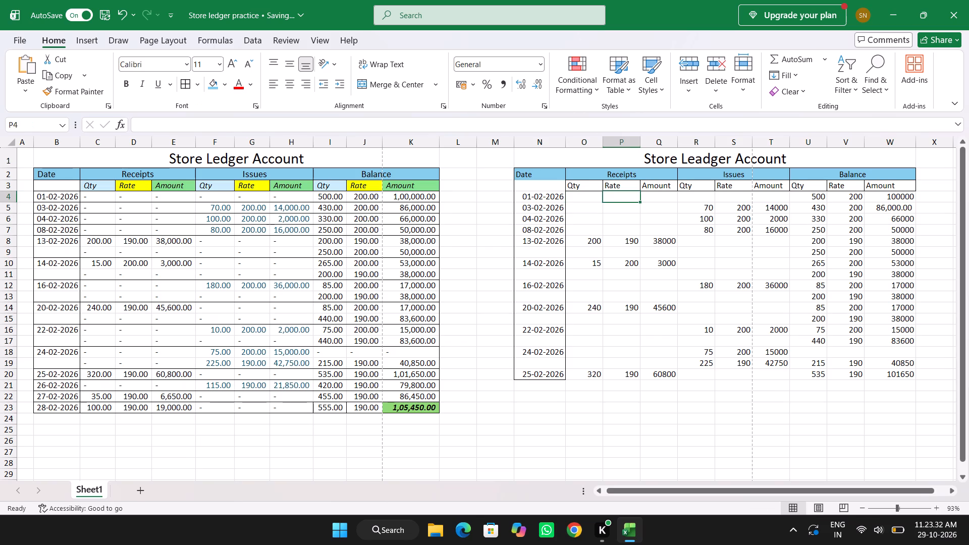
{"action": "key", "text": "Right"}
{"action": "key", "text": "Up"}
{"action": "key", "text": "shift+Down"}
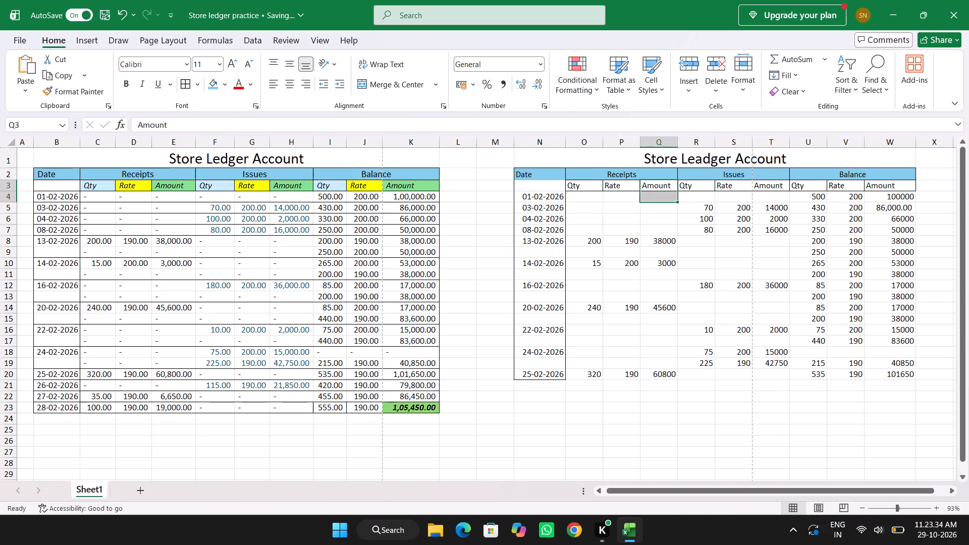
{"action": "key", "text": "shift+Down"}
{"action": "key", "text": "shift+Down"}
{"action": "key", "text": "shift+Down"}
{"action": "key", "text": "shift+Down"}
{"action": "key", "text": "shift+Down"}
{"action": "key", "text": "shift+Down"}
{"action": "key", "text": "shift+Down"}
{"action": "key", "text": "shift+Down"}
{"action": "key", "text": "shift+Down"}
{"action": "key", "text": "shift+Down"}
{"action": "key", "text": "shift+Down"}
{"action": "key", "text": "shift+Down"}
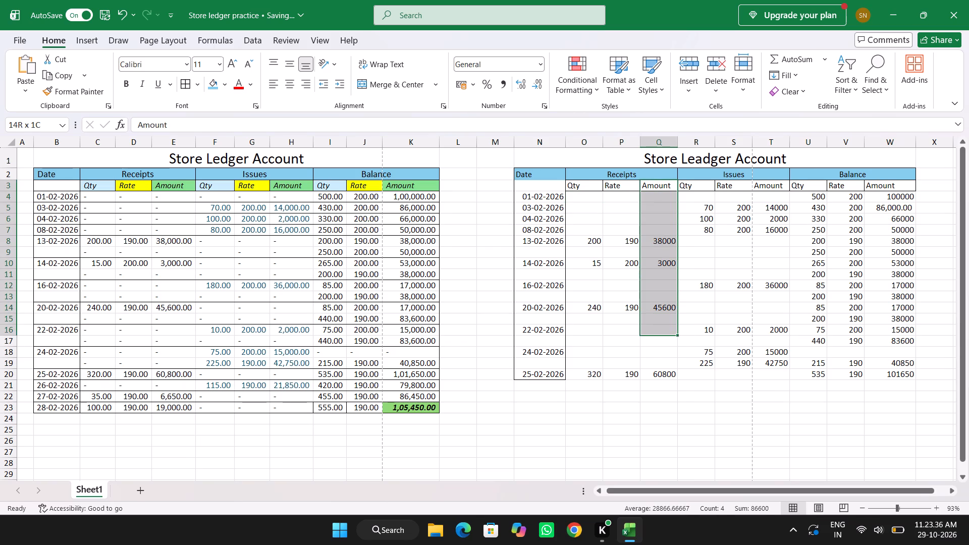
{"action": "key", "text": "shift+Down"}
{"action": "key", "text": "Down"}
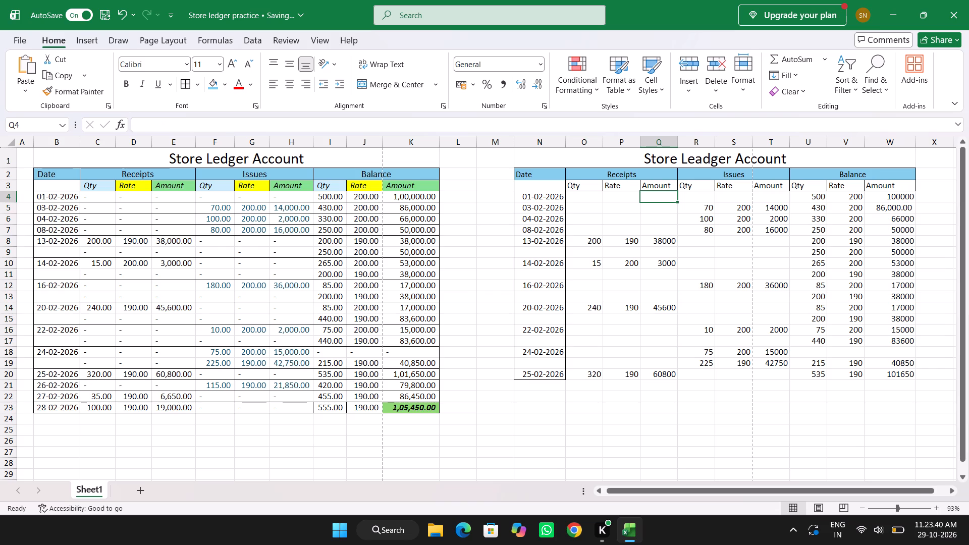
Add a bottom border along the new table's last row, O20:W20.
{"action": "key", "text": "Left"}
{"action": "key", "text": "Down"}
{"action": "key", "text": "Down"}
{"action": "key", "text": "Down"}
{"action": "key", "text": "Down"}
{"action": "key", "text": "Down"}
{"action": "key", "text": "Down"}
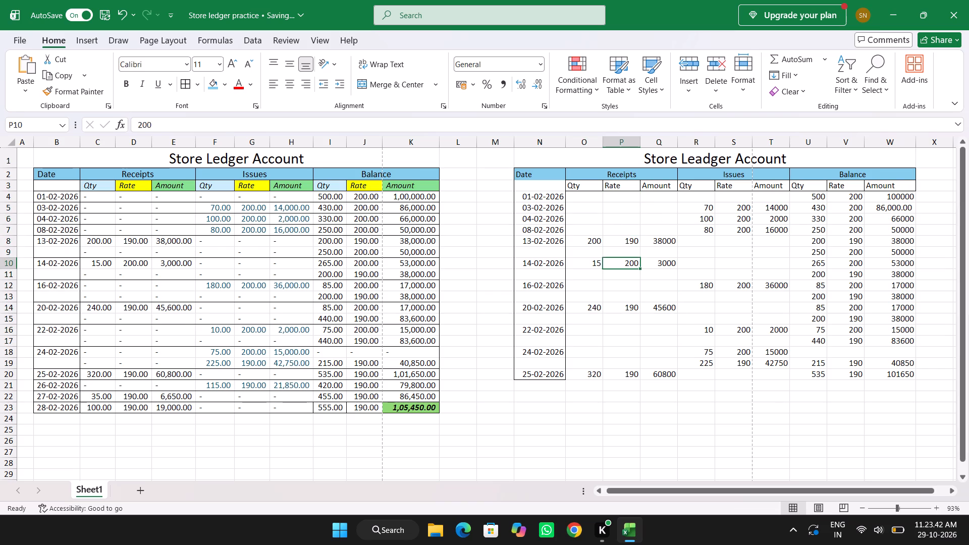
{"action": "key", "text": "Down"}
{"action": "key", "text": "Down"}
{"action": "key", "text": "Down"}
{"action": "key", "text": "Down"}
{"action": "key", "text": "Down"}
{"action": "key", "text": "Down"}
{"action": "key", "text": "Down"}
{"action": "key", "text": "Down"}
{"action": "key", "text": "Down"}
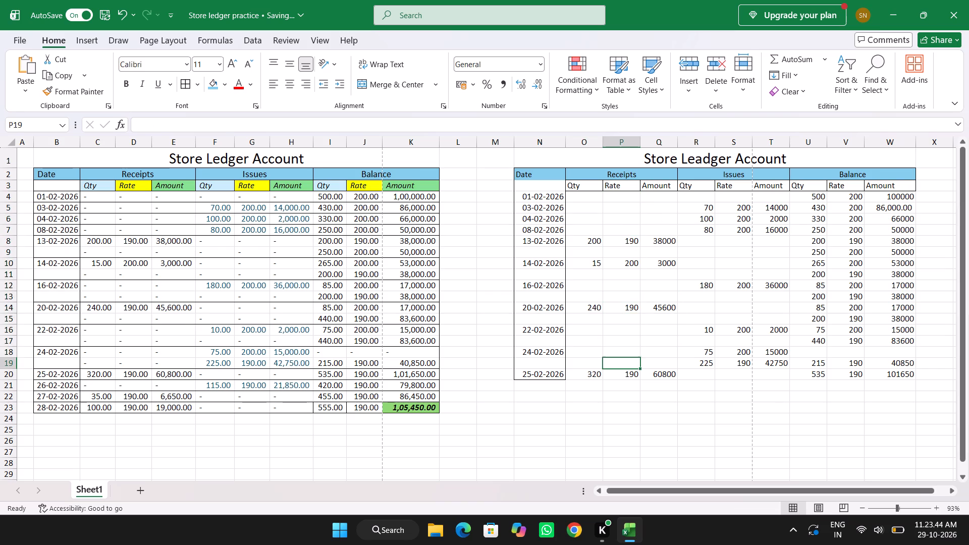
{"action": "key", "text": "Left"}
{"action": "key", "text": "Down"}
{"action": "key", "text": "shift+Right"}
{"action": "key", "text": "shift+Right"}
{"action": "key", "text": "shift+Right"}
{"action": "key", "text": "shift+Right"}
{"action": "key", "text": "shift+Right"}
{"action": "key", "text": "shift+Right"}
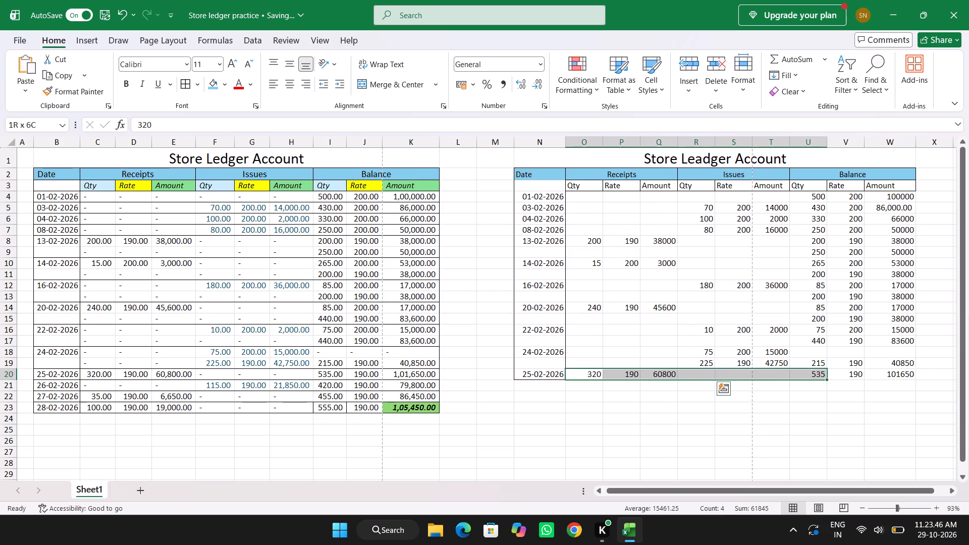
{"action": "key", "text": "shift+Right"}
{"action": "key", "text": "shift+Right"}
{"action": "type", "text": "hb"}
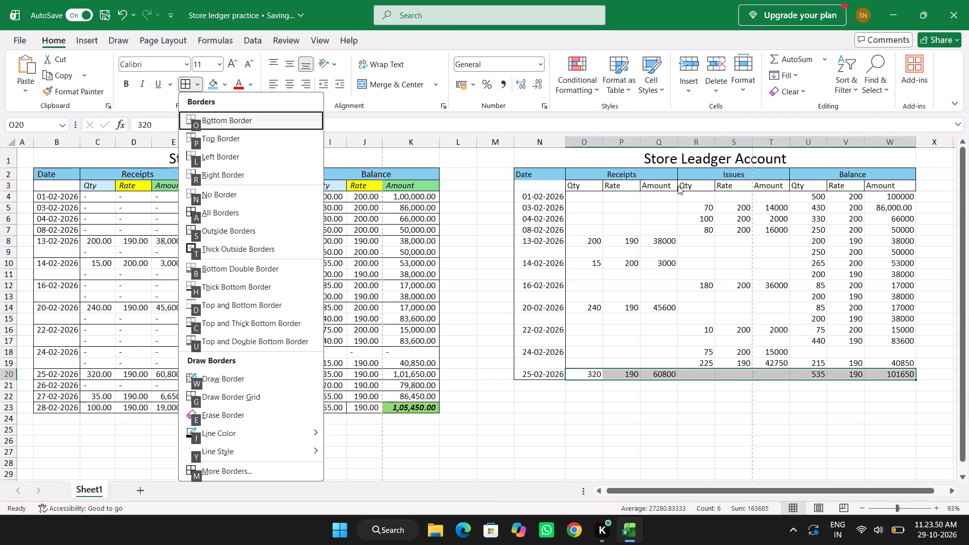
{"action": "key", "text": "o"}
Fill the Receipts Qty subheader O3 with the same pale blue as the existing table's Qty subheader.
{"action": "key", "text": "Up"}
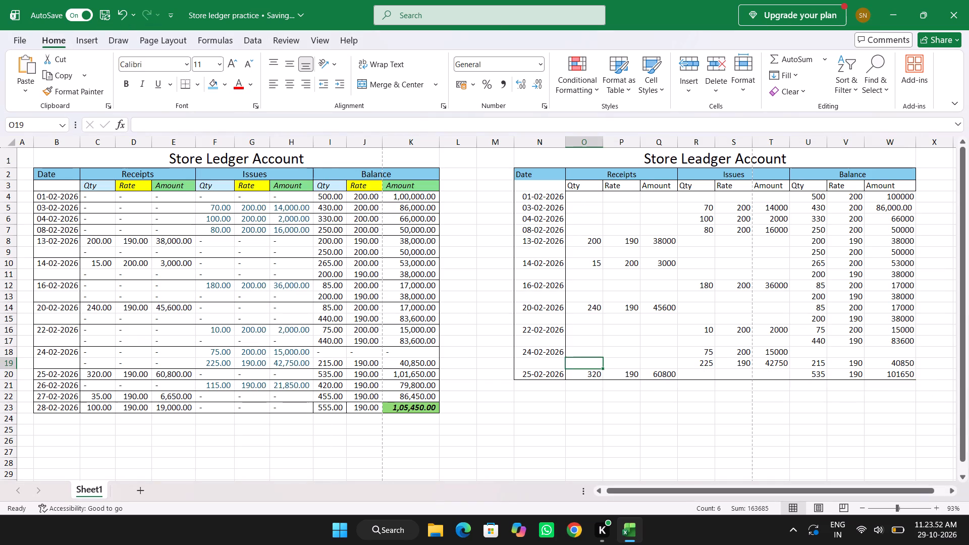
{"action": "key", "text": "Up"}
{"action": "key", "text": "Up"}
{"action": "key", "text": "Up"}
{"action": "key", "text": "Up"}
{"action": "key", "text": "Up"}
{"action": "key", "text": "Up"}
{"action": "key", "text": "Up"}
{"action": "key", "text": "Up"}
{"action": "key", "text": "Up"}
{"action": "key", "text": "Up"}
{"action": "key", "text": "Up"}
{"action": "key", "text": "Up"}
{"action": "key", "text": "Up"}
{"action": "key", "text": "Up"}
{"action": "key", "text": "Up"}
{"action": "key", "text": "Up"}
{"action": "key", "text": "Up"}
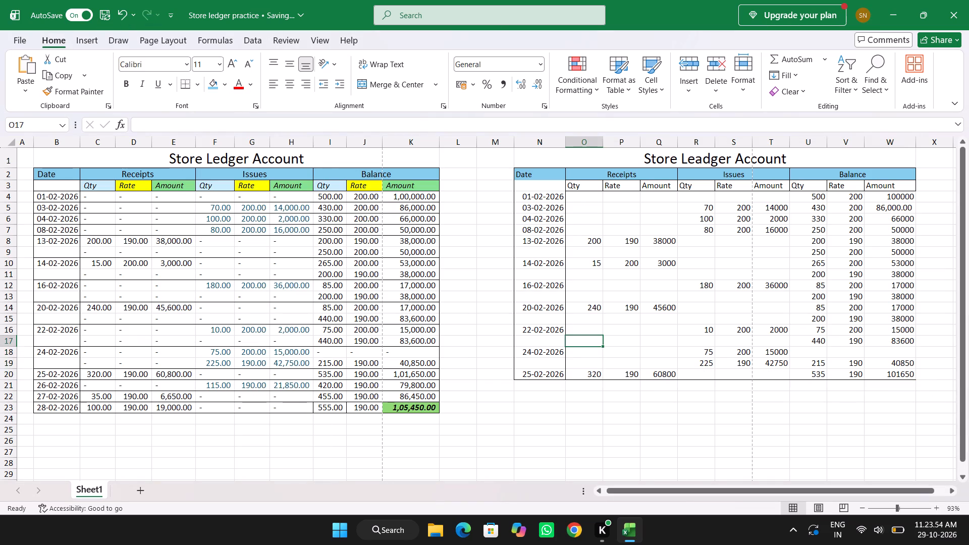
{"action": "key", "text": "Down"}
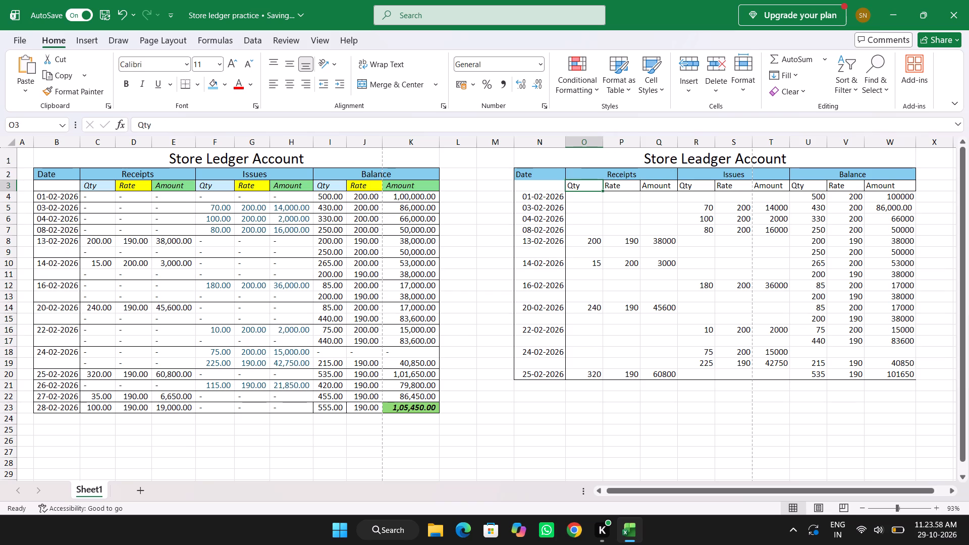
{"action": "type", "text": "hb"}
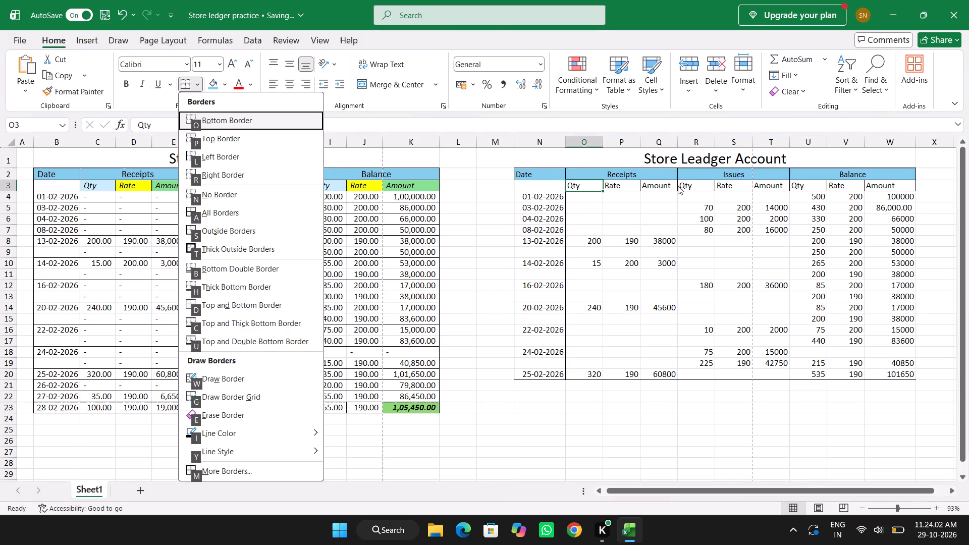
{"action": "left_click", "coordinate": [678, 186]}
{"action": "type", "text": "hh"}
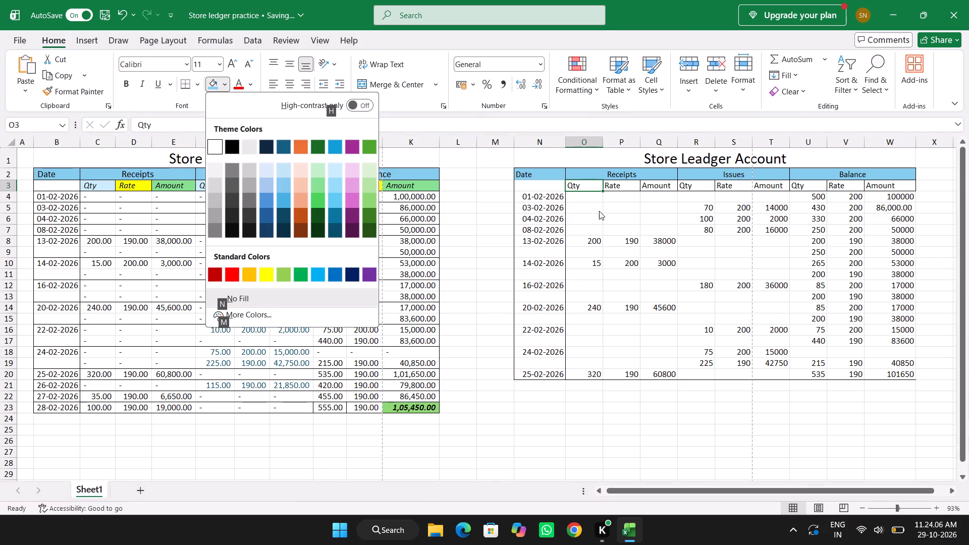
{"action": "left_click", "coordinate": [329, 166]}
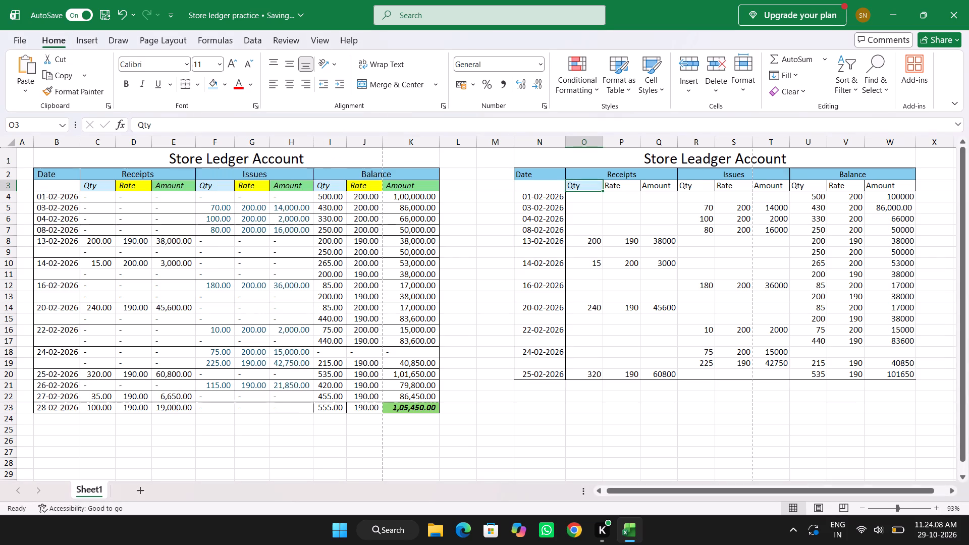
Copy the pale blue formatting of O3 to the Issues and Balance Qty subheaders, R3 and U3, with Format Painter.
{"action": "left_click", "coordinate": [84, 93]}
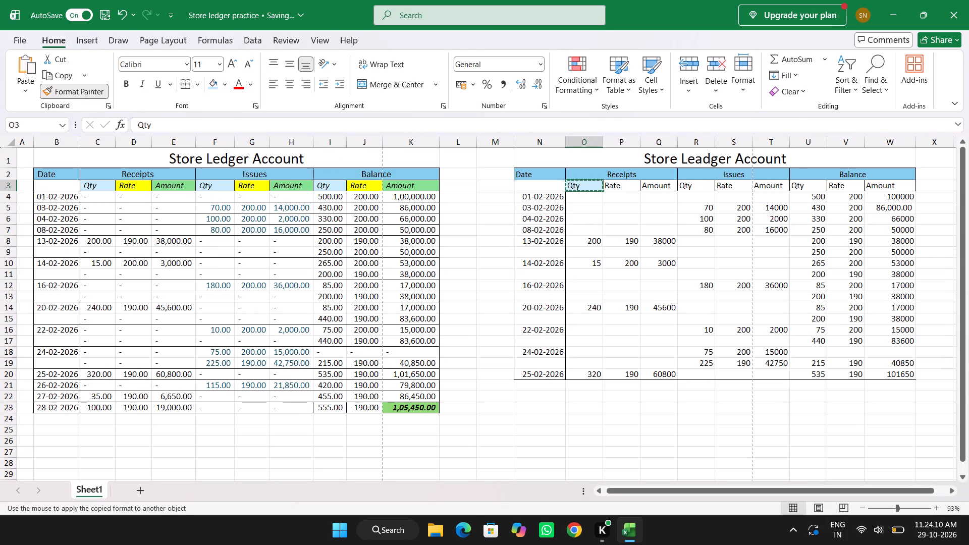
{"action": "left_click", "coordinate": [698, 187]}
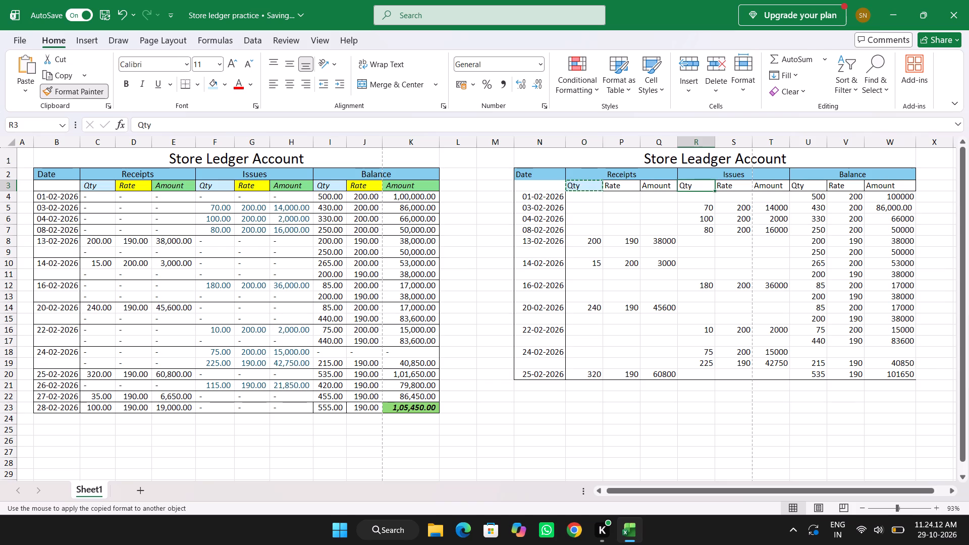
{"action": "left_click", "coordinate": [808, 181]}
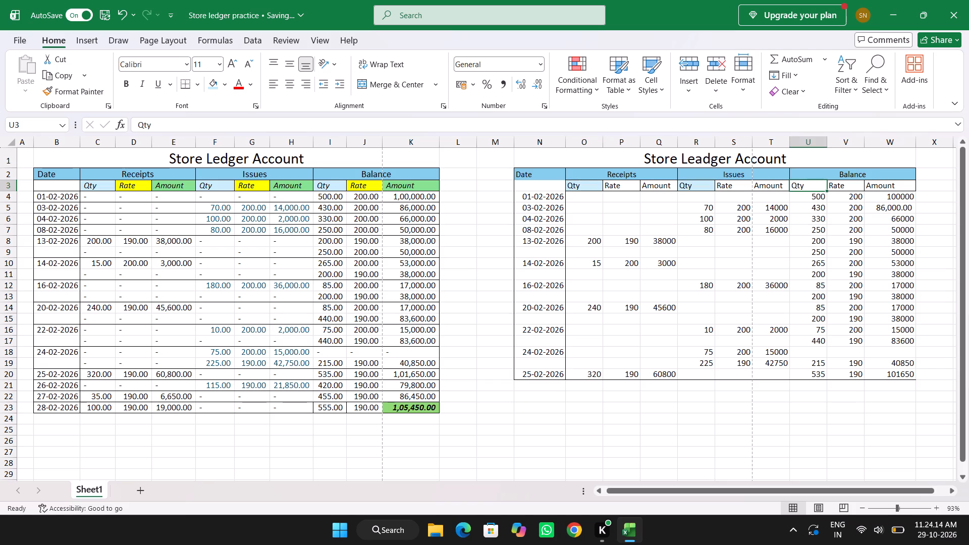
{"action": "left_click", "coordinate": [701, 188]}
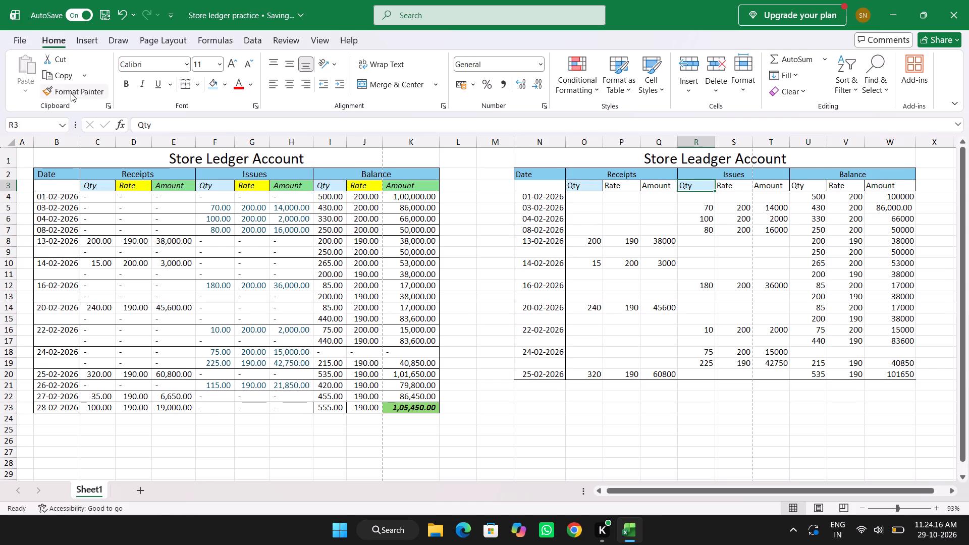
{"action": "left_click", "coordinate": [71, 93]}
{"action": "left_click", "coordinate": [802, 185]}
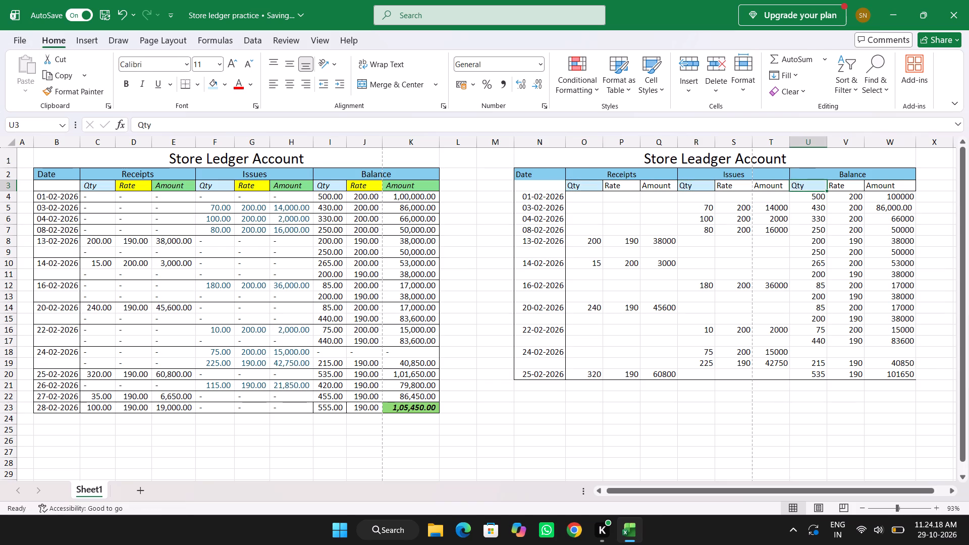
Fill the Receipts Rate subheader P3 with yellow.
{"action": "left_click", "coordinate": [615, 189]}
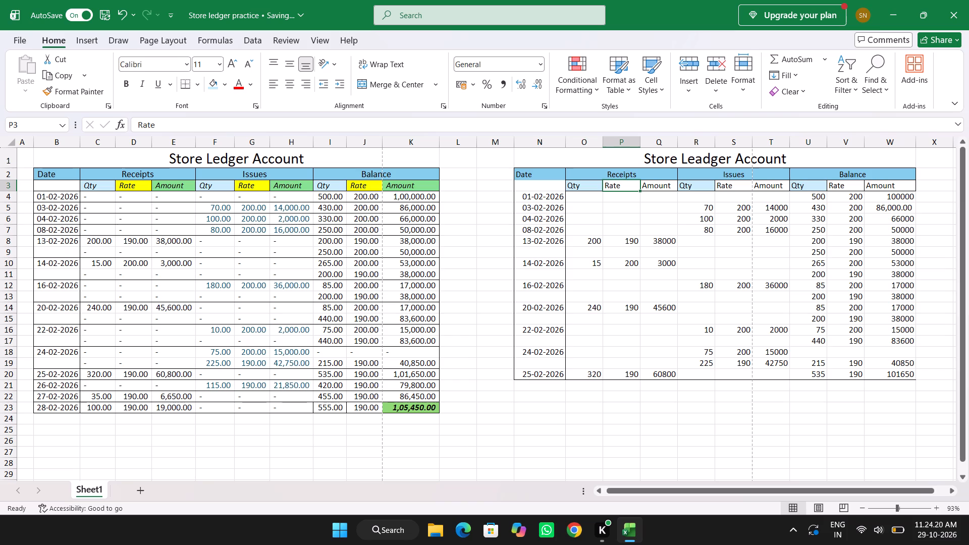
{"action": "key", "text": "h"}
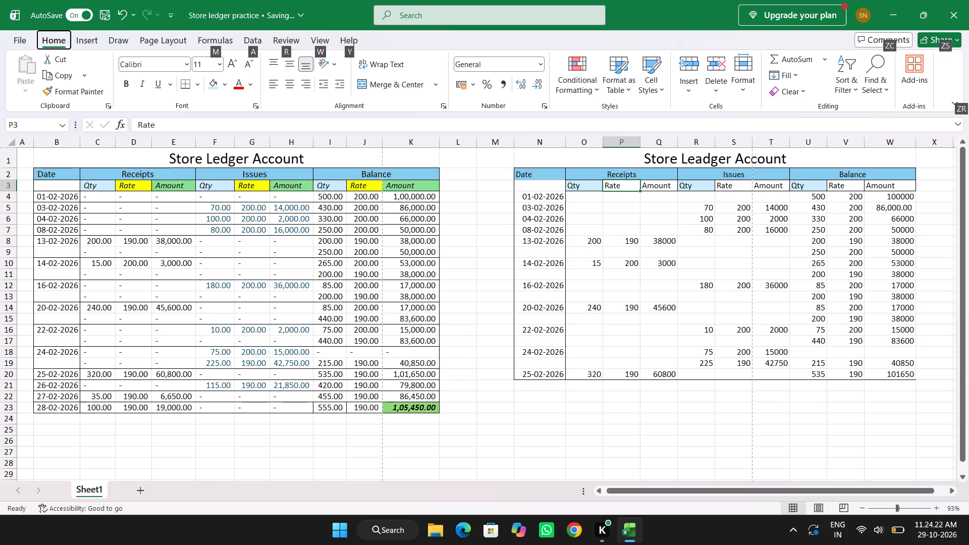
{"action": "key", "text": "h"}
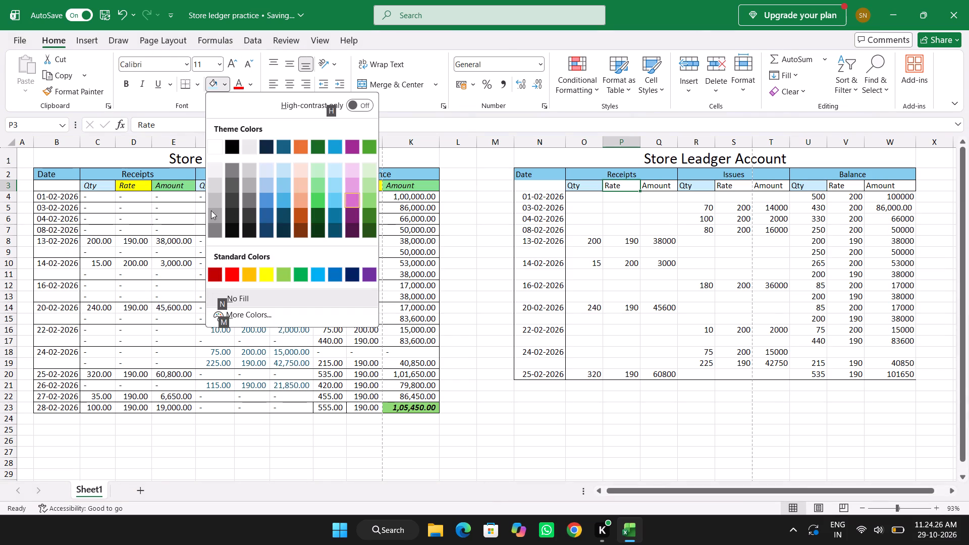
{"action": "left_click", "coordinate": [264, 273]}
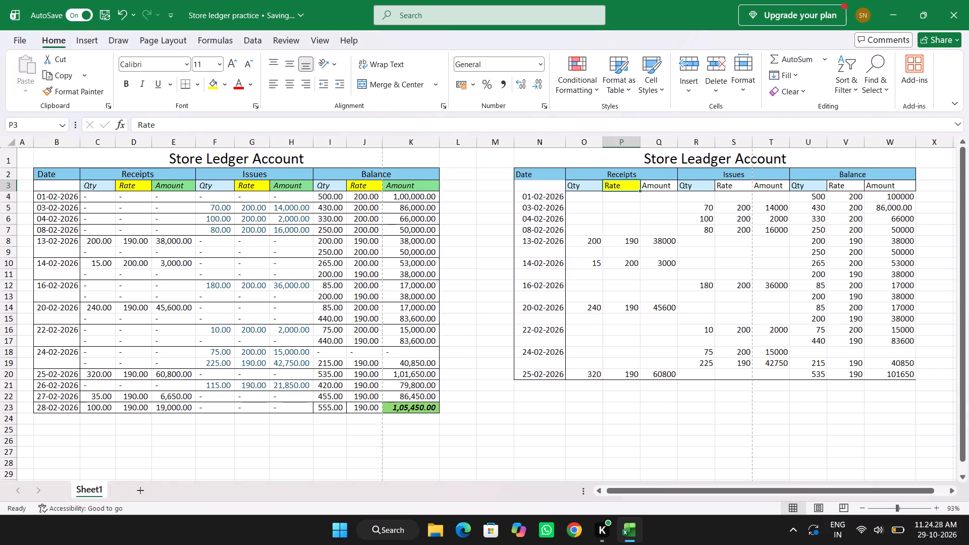
Copy the yellow formatting of P3 to the Issues and Balance Rate subheaders, S3 and V3, with Format Painter.
{"action": "left_click", "coordinate": [90, 90], "text": "ctrl"}
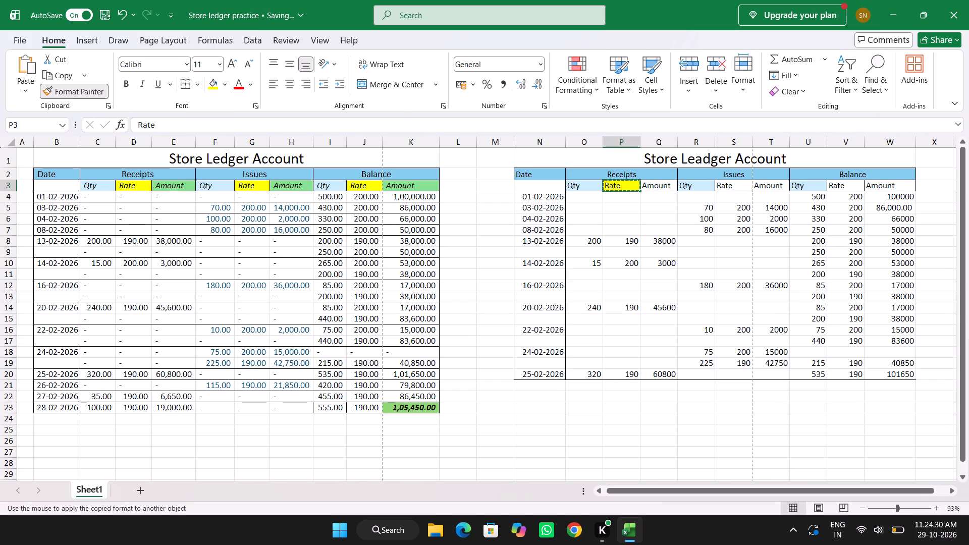
{"action": "left_click", "coordinate": [733, 188], "text": "ctrl"}
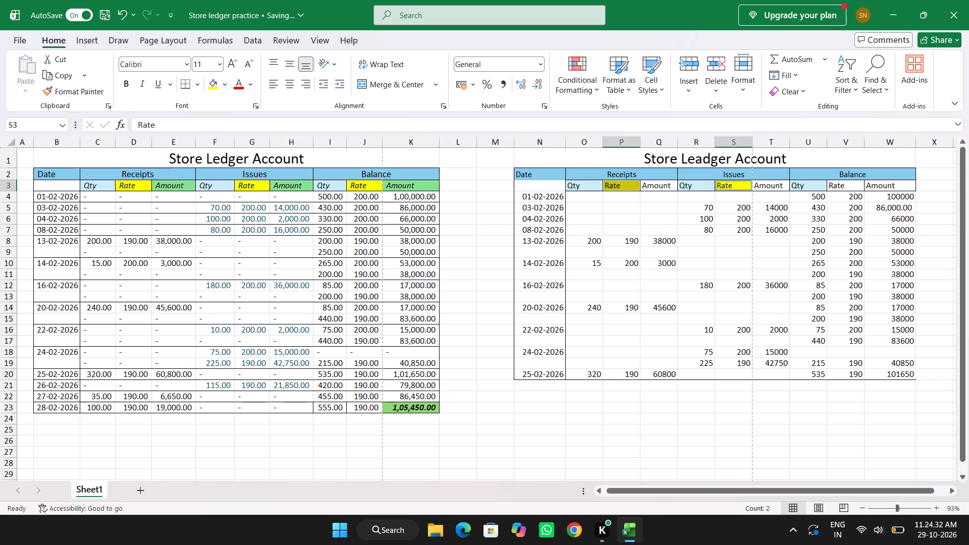
{"action": "left_click", "coordinate": [84, 93]}
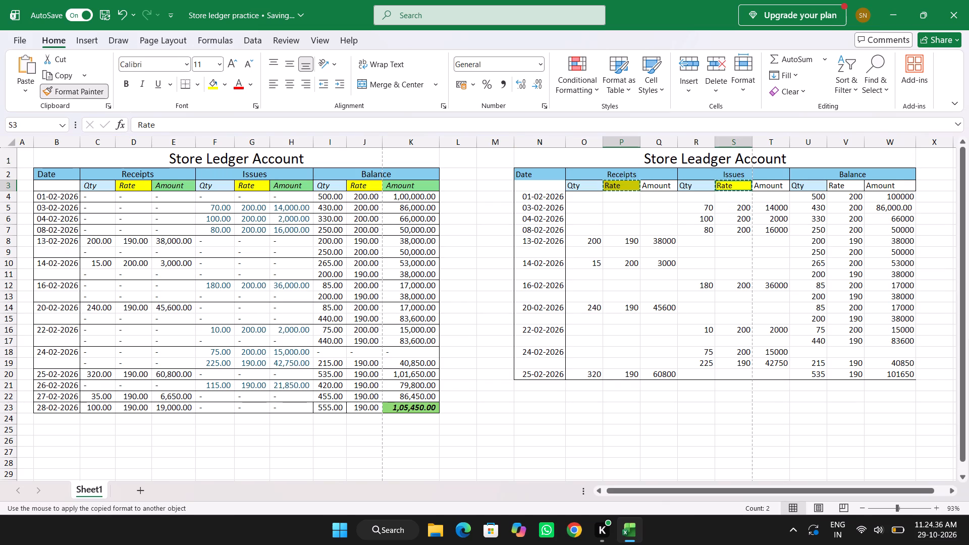
{"action": "left_click", "coordinate": [833, 186]}
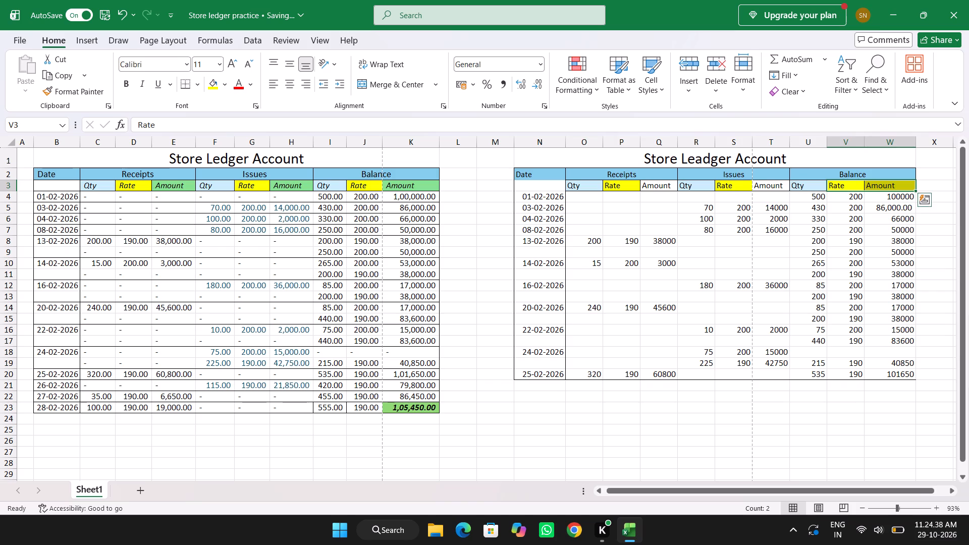
Fill the Receipts Amount subheader Q3 with the same light green as the existing table's Amount subheader.
{"action": "left_click", "coordinate": [659, 186]}
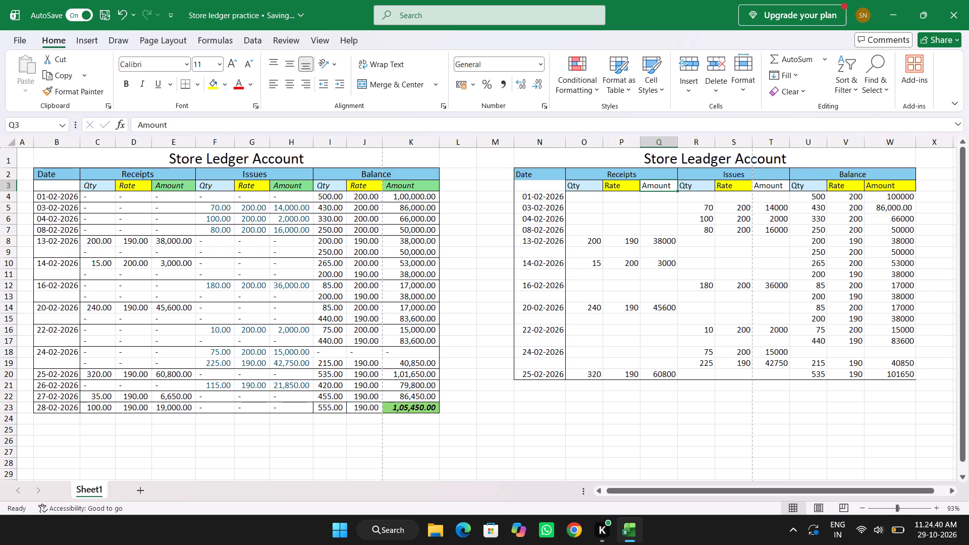
{"action": "type", "text": "hh"}
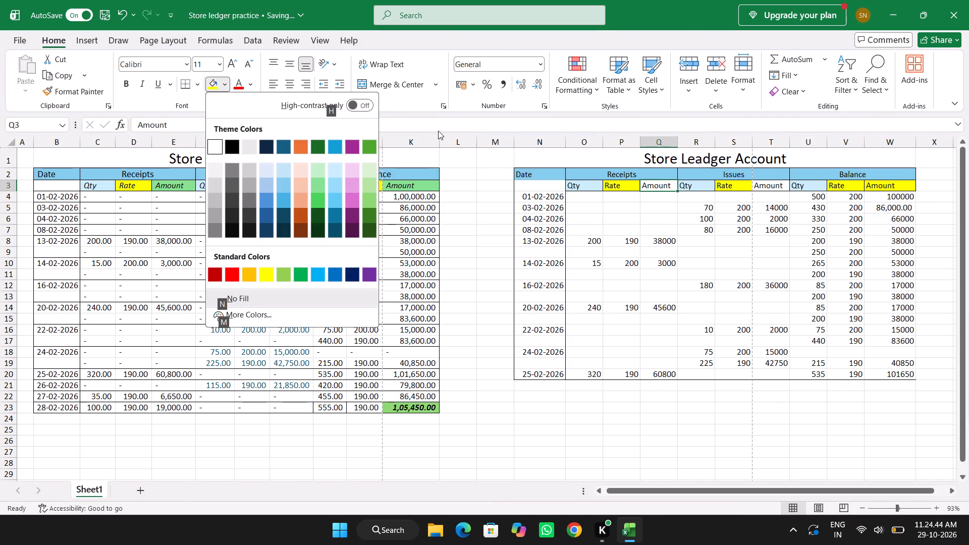
{"action": "left_click", "coordinate": [374, 200]}
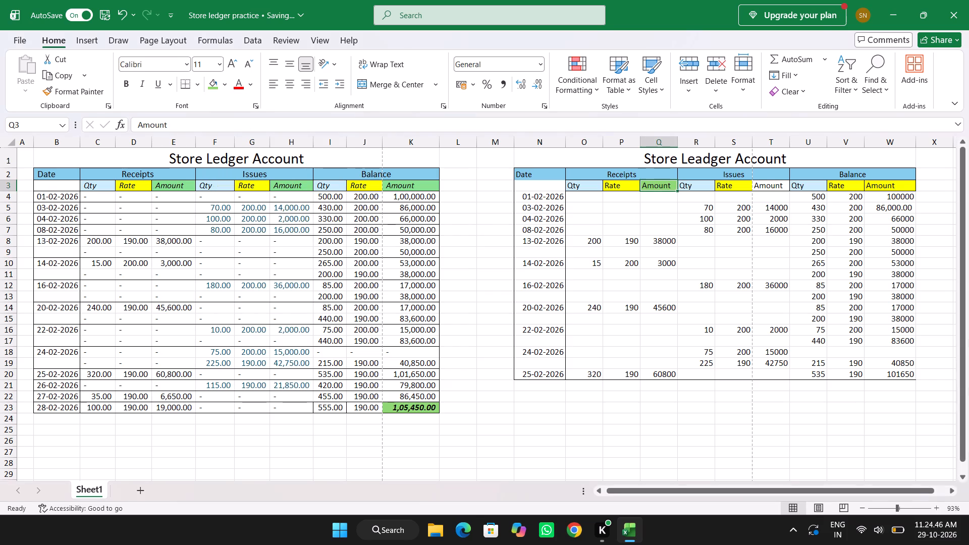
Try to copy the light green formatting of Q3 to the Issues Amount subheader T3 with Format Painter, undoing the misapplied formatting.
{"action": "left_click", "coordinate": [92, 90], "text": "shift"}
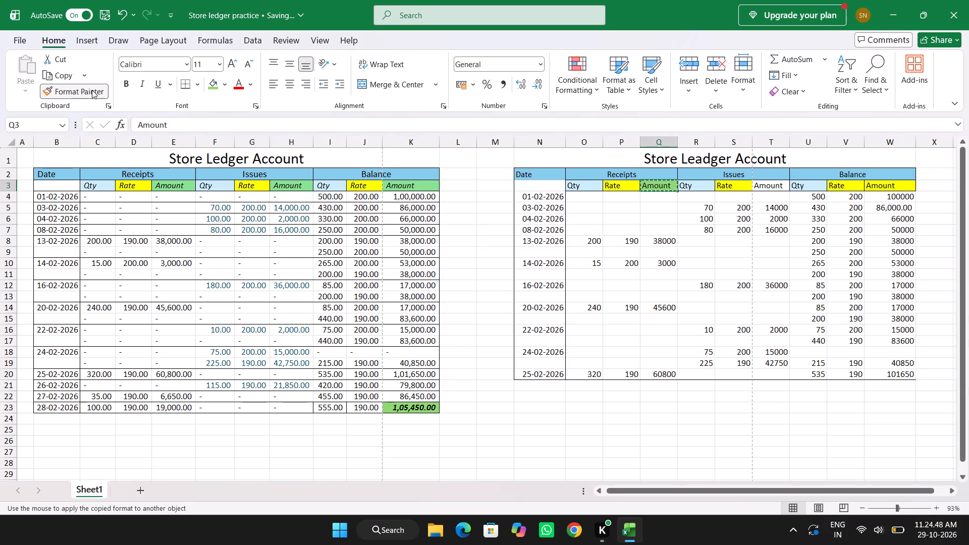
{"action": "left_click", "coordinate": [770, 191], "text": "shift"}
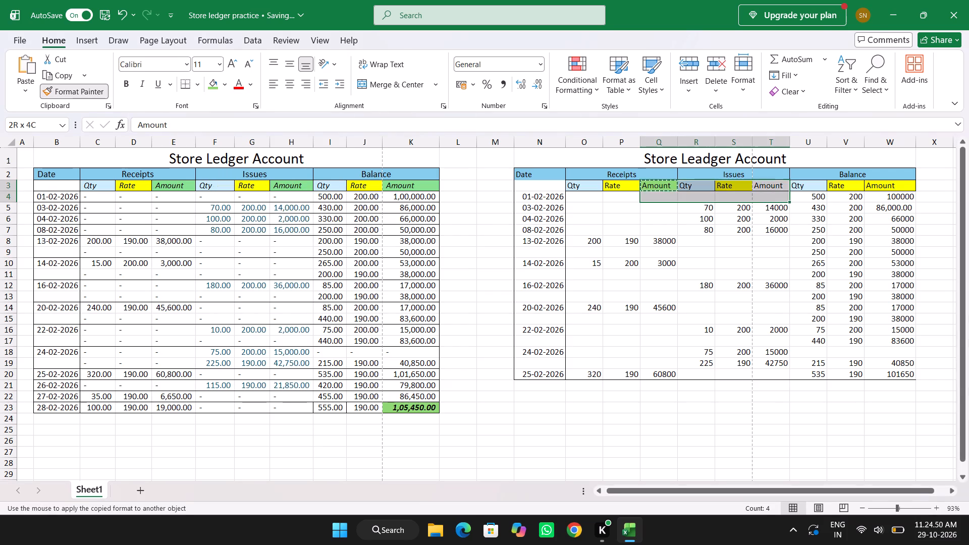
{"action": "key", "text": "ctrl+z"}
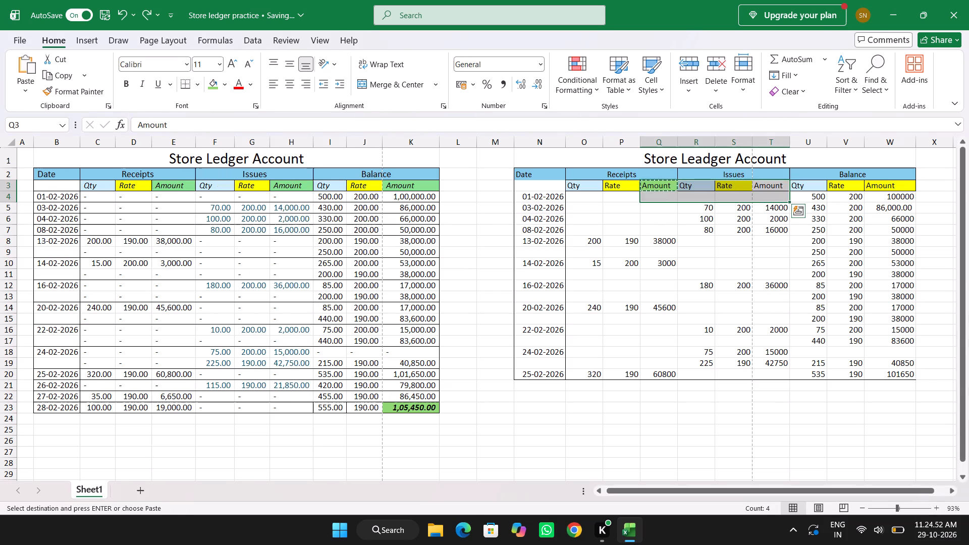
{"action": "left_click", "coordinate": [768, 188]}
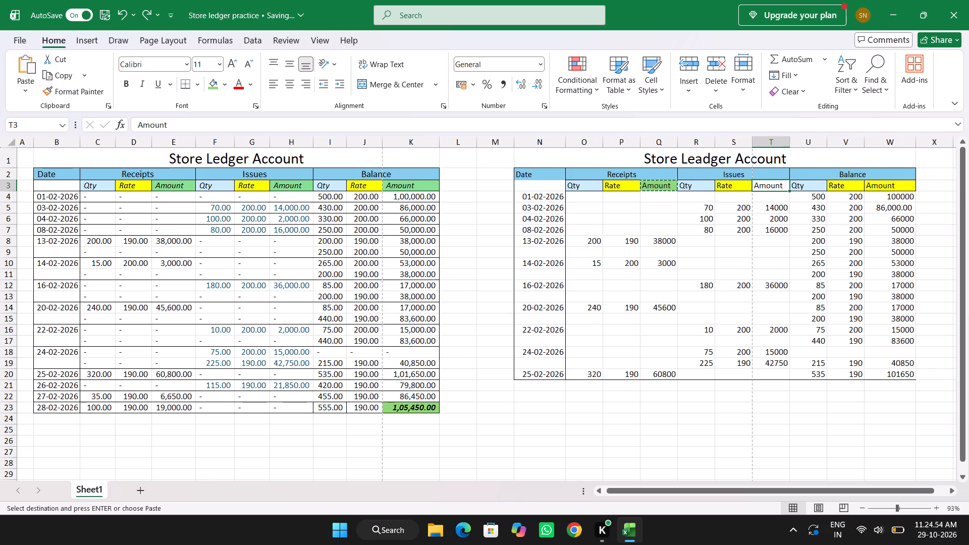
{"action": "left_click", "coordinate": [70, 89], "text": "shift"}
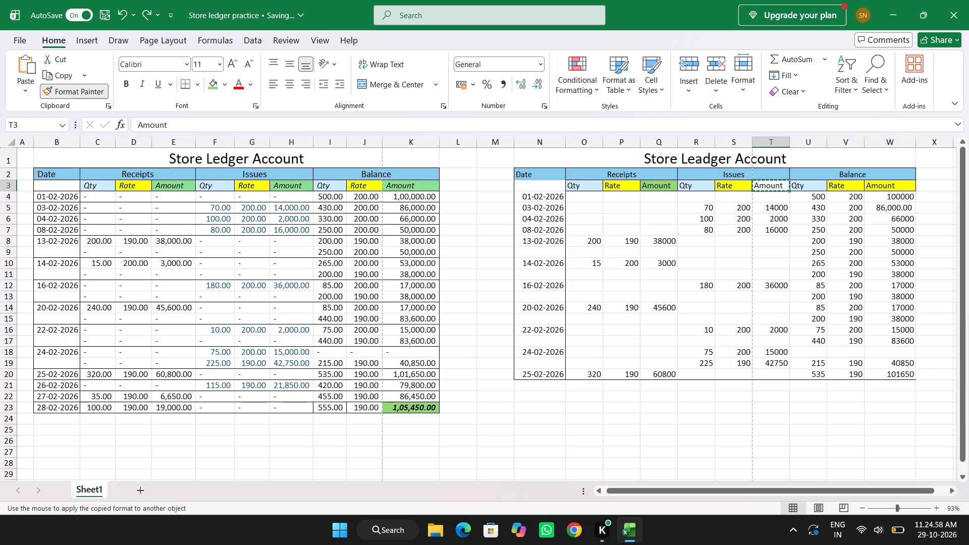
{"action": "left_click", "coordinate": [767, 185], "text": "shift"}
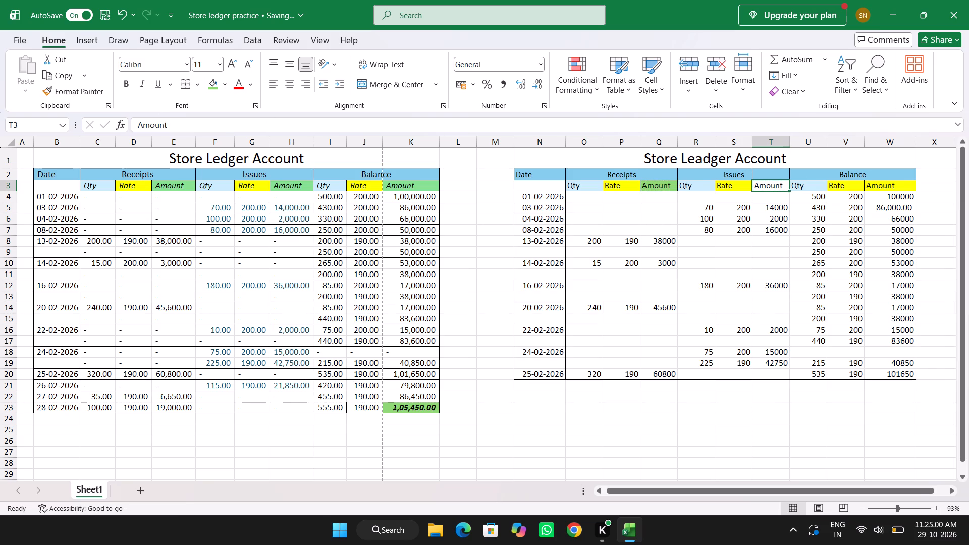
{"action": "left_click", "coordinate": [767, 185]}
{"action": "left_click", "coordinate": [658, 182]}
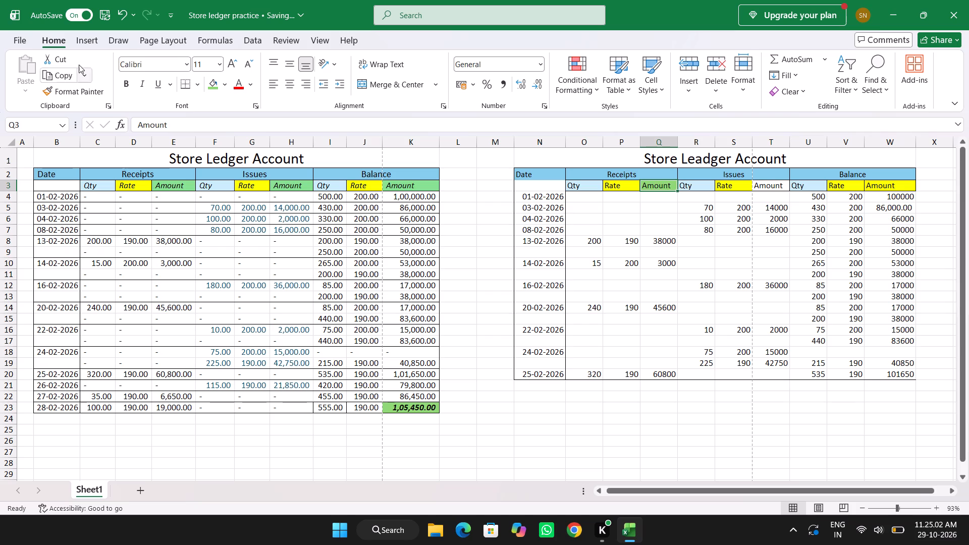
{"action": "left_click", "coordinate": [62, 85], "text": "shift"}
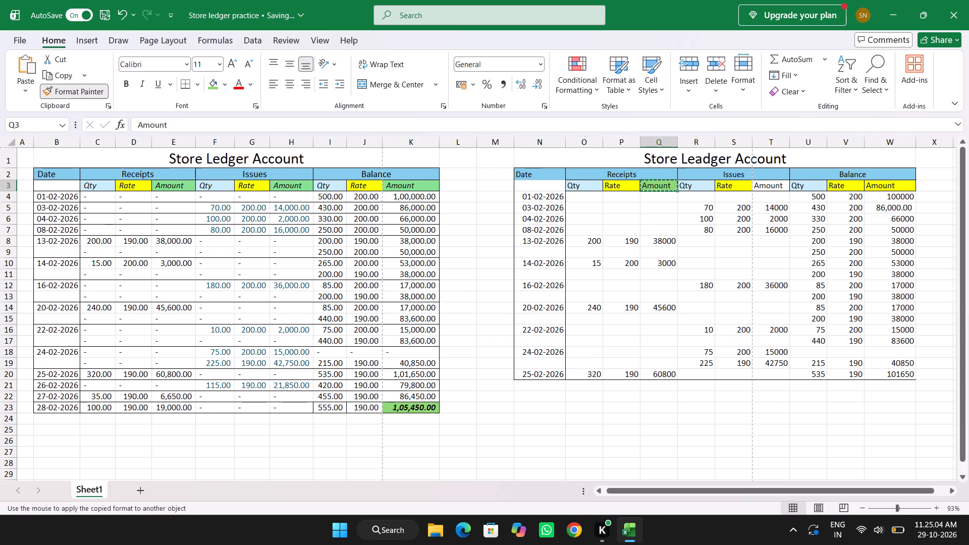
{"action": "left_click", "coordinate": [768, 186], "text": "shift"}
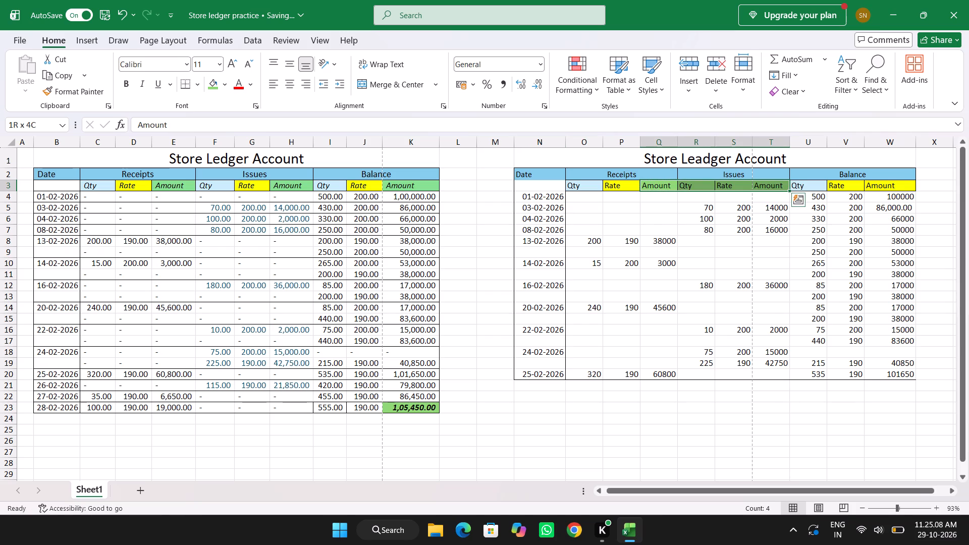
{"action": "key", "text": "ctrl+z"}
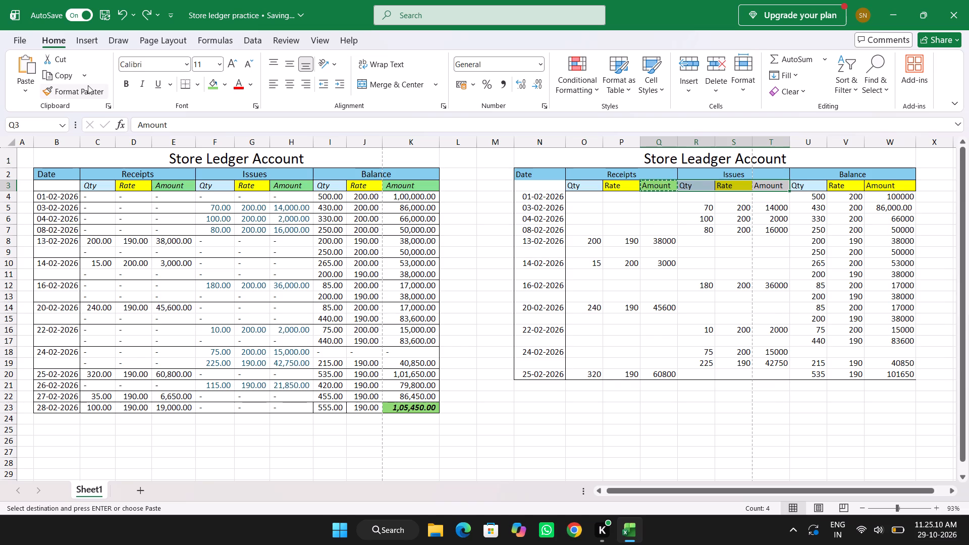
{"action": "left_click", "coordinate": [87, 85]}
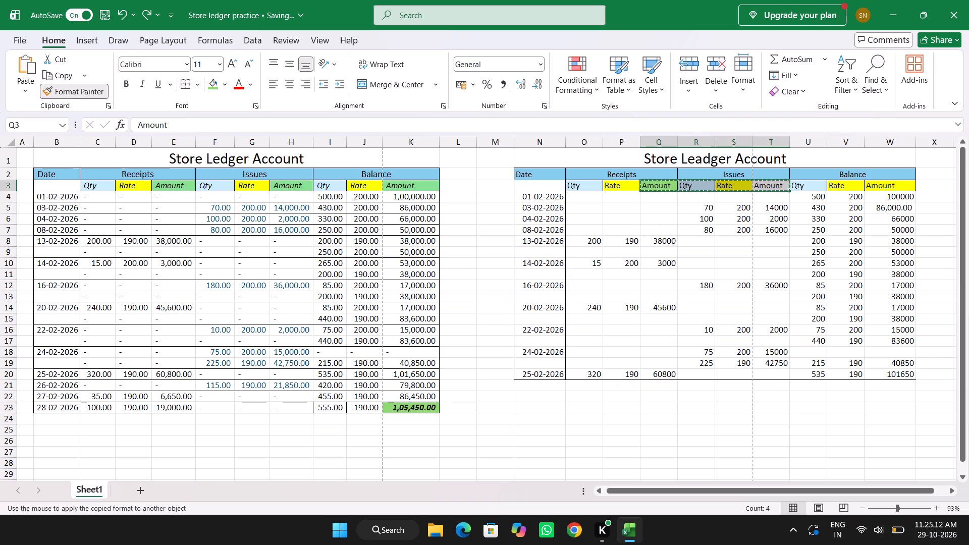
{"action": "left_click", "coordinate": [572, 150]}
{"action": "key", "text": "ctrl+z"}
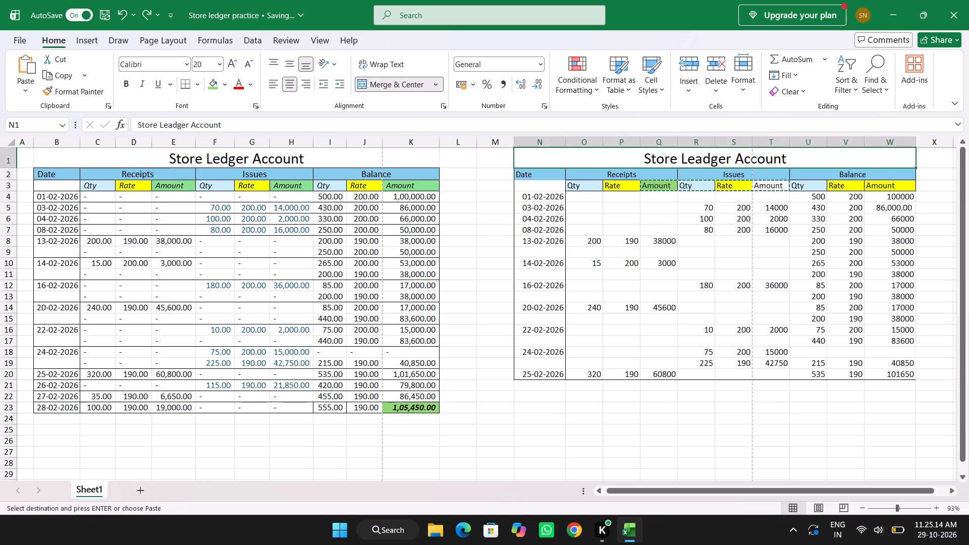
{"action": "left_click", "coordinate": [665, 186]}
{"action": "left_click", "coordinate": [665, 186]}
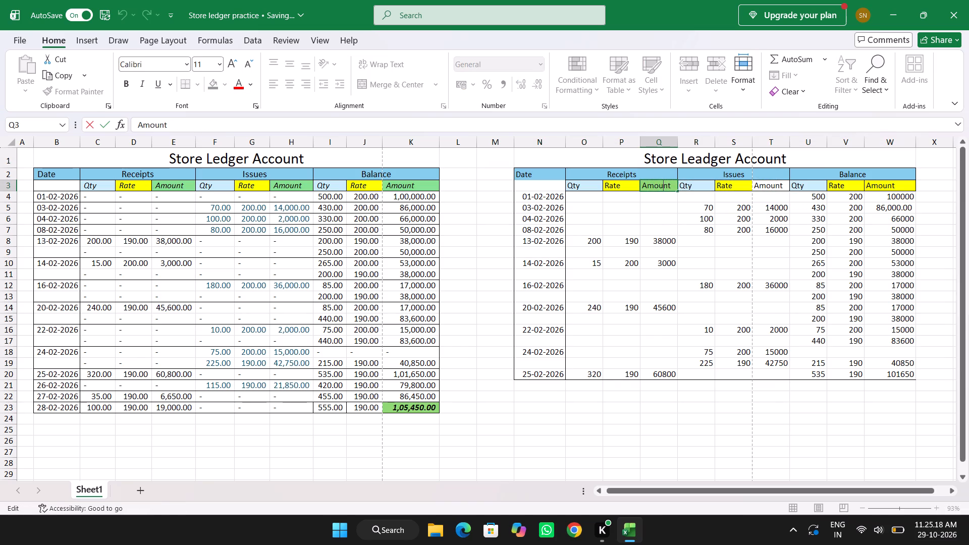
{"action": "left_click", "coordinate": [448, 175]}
Copy the light green formatting of Q3 to the Issues and Balance Amount subheaders, T3 and W3, with Format Painter.
{"action": "left_click", "coordinate": [667, 187]}
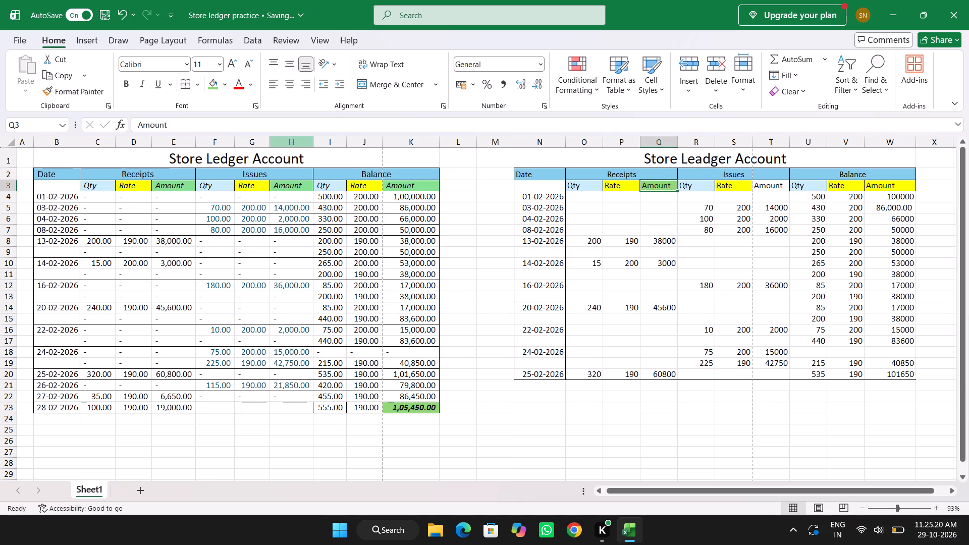
{"action": "left_click", "coordinate": [88, 88]}
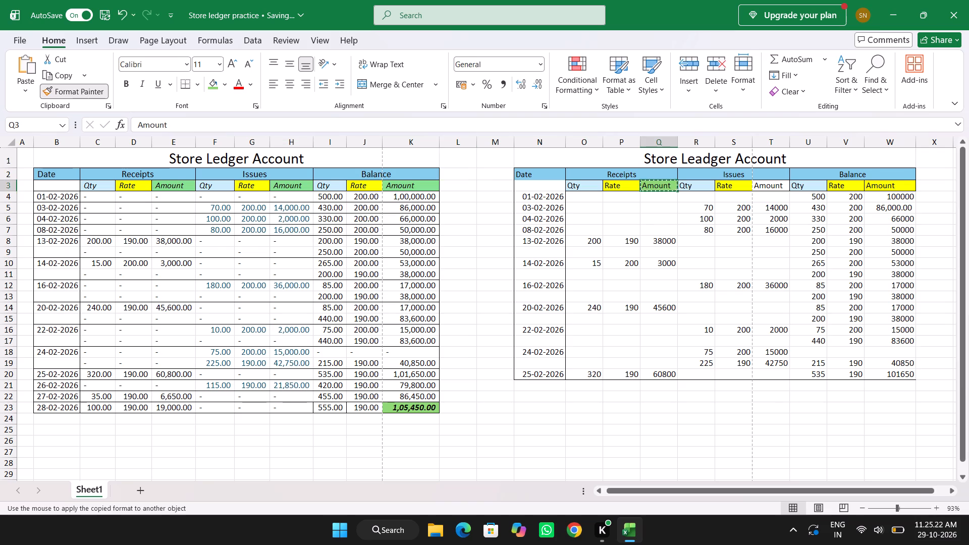
{"action": "left_click", "coordinate": [764, 190]}
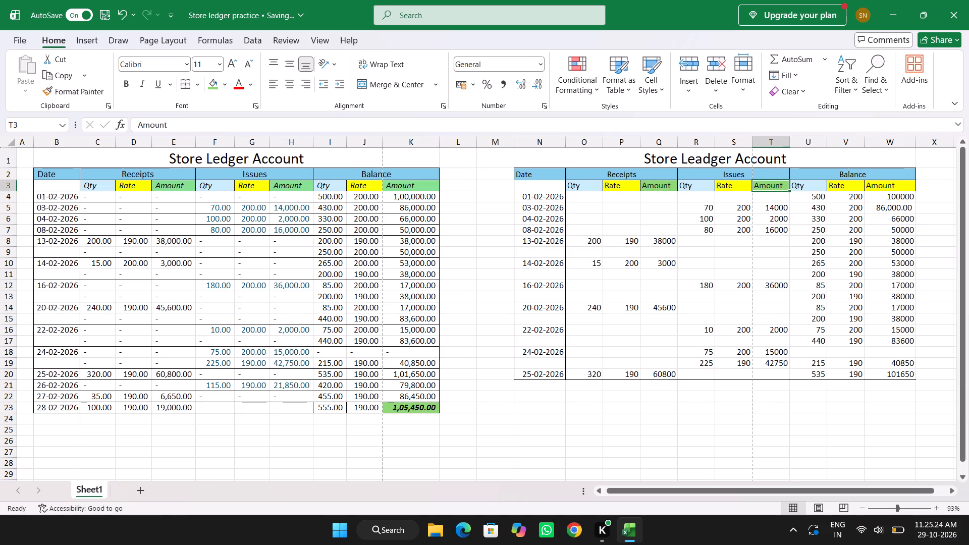
{"action": "left_click", "coordinate": [91, 89]}
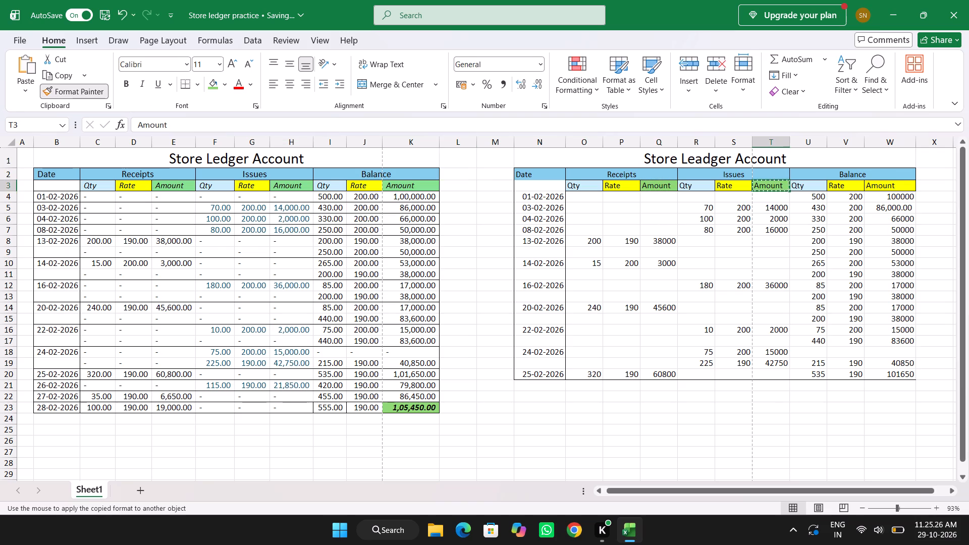
{"action": "left_click", "coordinate": [884, 182]}
{"action": "left_click", "coordinate": [961, 199]}
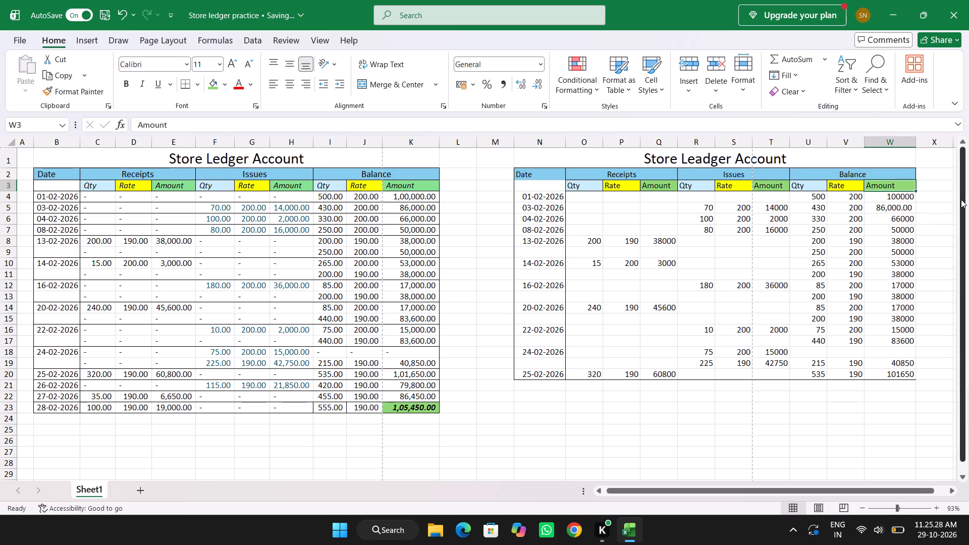
Add a right border to the Balance Amount column of the new table, W3:W20.
{"action": "left_click", "coordinate": [902, 182]}
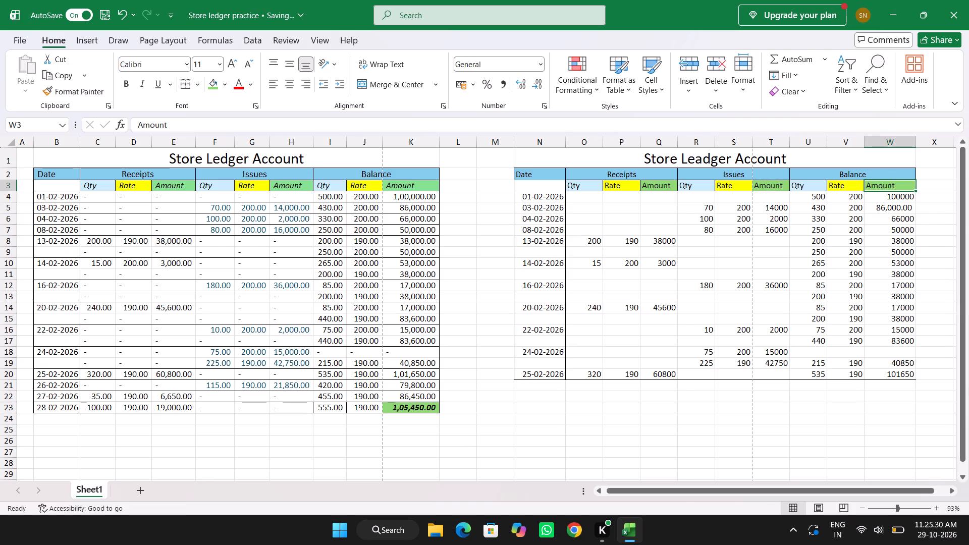
{"action": "key", "text": "shift+Down"}
{"action": "key", "text": "shift+Down"}
{"action": "key", "text": "shift+Down"}
{"action": "key", "text": "shift+Down"}
{"action": "key", "text": "shift+Down"}
{"action": "key", "text": "shift+Down"}
{"action": "key", "text": "shift+Down"}
{"action": "key", "text": "shift+Down"}
{"action": "key", "text": "shift+Down"}
{"action": "key", "text": "shift+Down"}
{"action": "key", "text": "shift+Down"}
{"action": "key", "text": "shift+Down"}
{"action": "key", "text": "shift+Down"}
{"action": "key", "text": "shift+Down"}
{"action": "key", "text": "shift+Down"}
{"action": "key", "text": "shift+Down"}
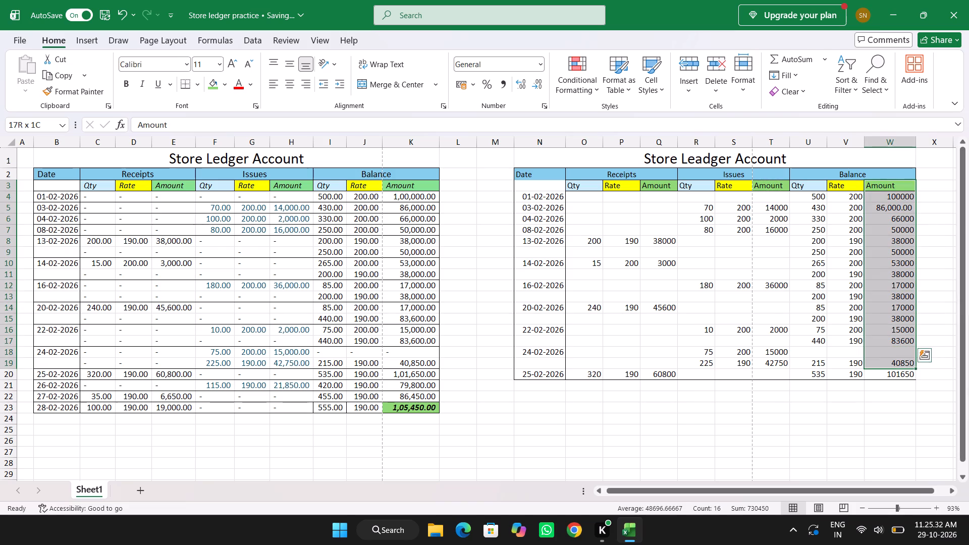
{"action": "key", "text": "shift+Down"}
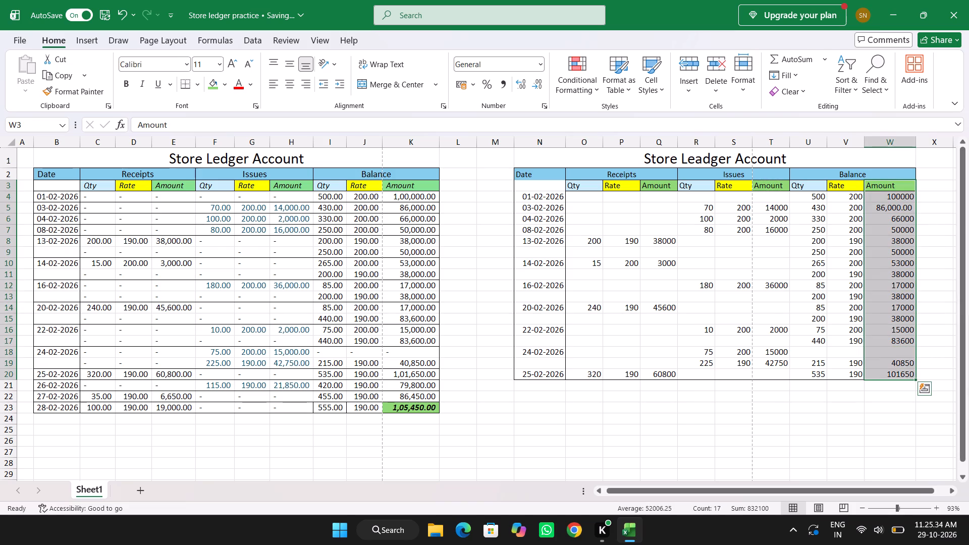
{"action": "type", "text": "hb"}
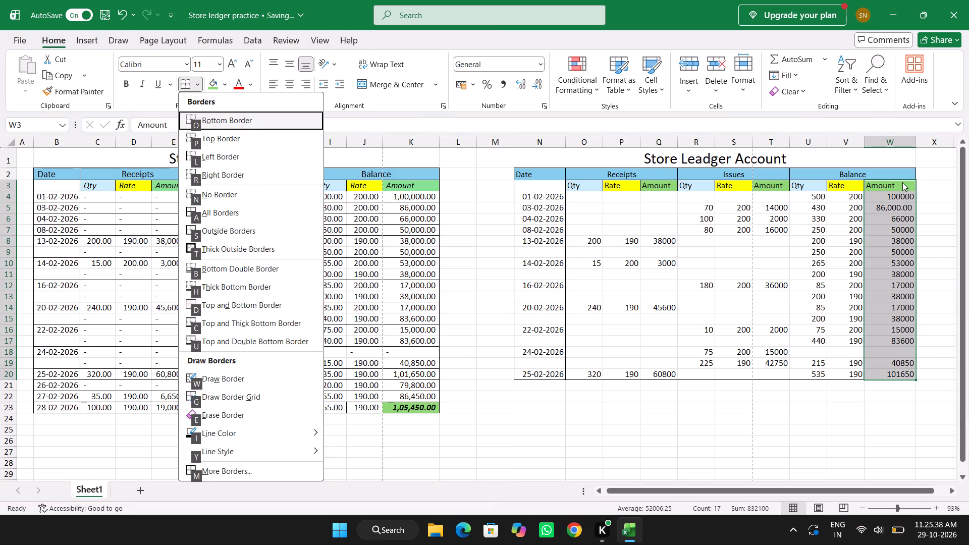
{"action": "key", "text": "r"}
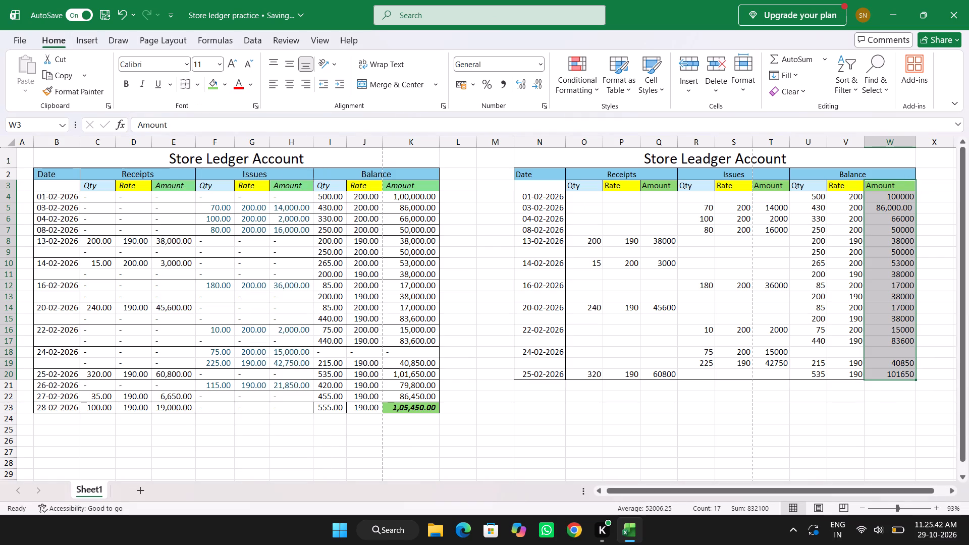
Add a bottom border to the empty cell N3 under the new table's Date header.
{"action": "key", "text": "Down"}
{"action": "key", "text": "Left"}
{"action": "key", "text": "Left"}
{"action": "key", "text": "Left"}
{"action": "key", "text": "Left"}
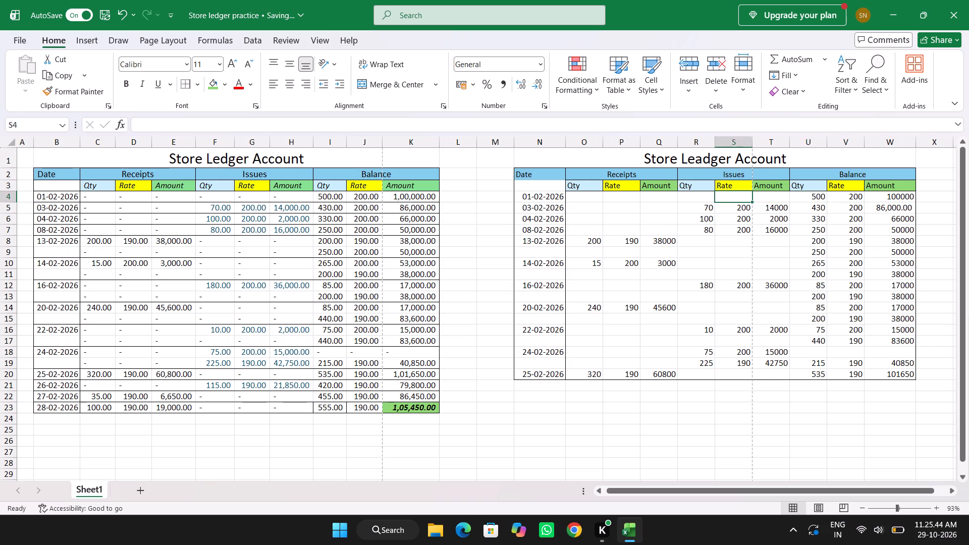
{"action": "key", "text": "Left"}
{"action": "key", "text": "Left"}
{"action": "key", "text": "Left"}
{"action": "key", "text": "Left"}
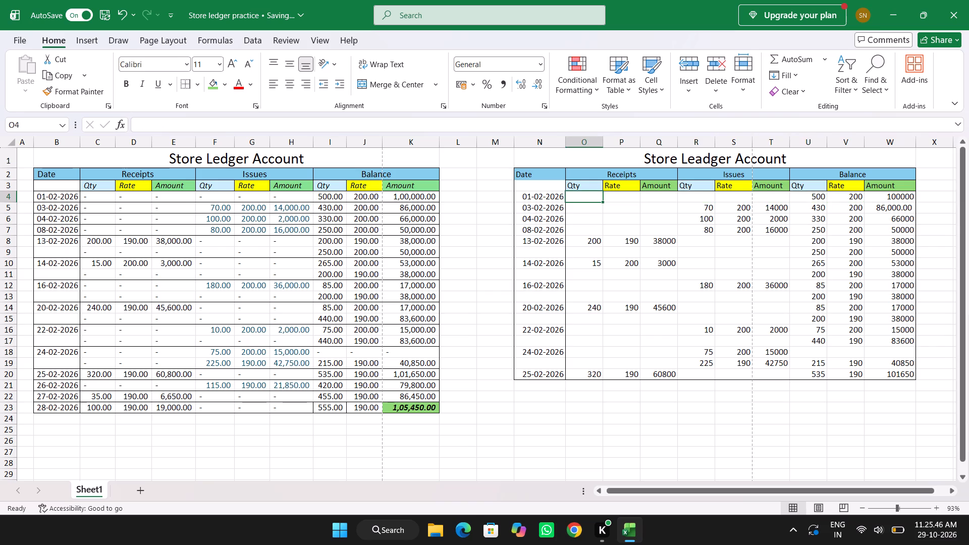
{"action": "key", "text": "Left"}
{"action": "key", "text": "Up"}
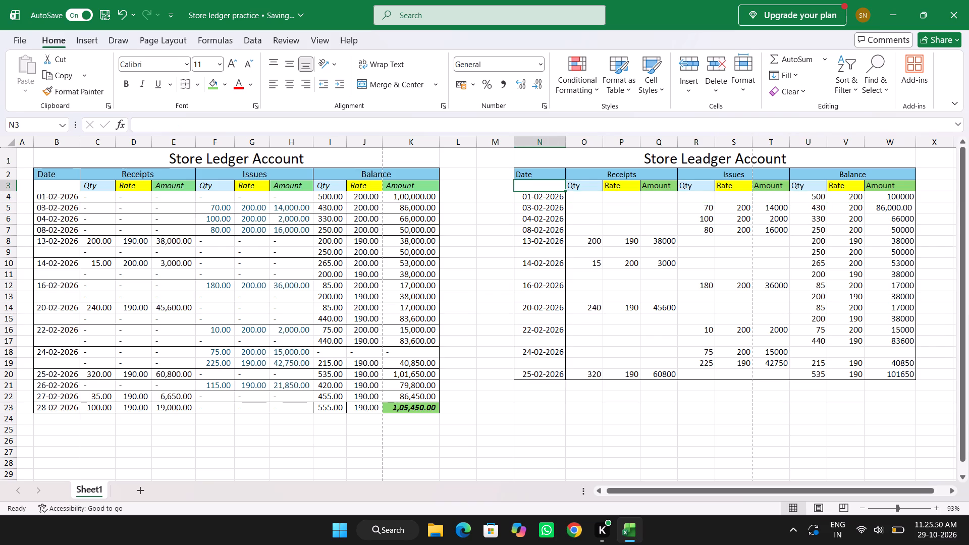
{"action": "type", "text": "hb"}
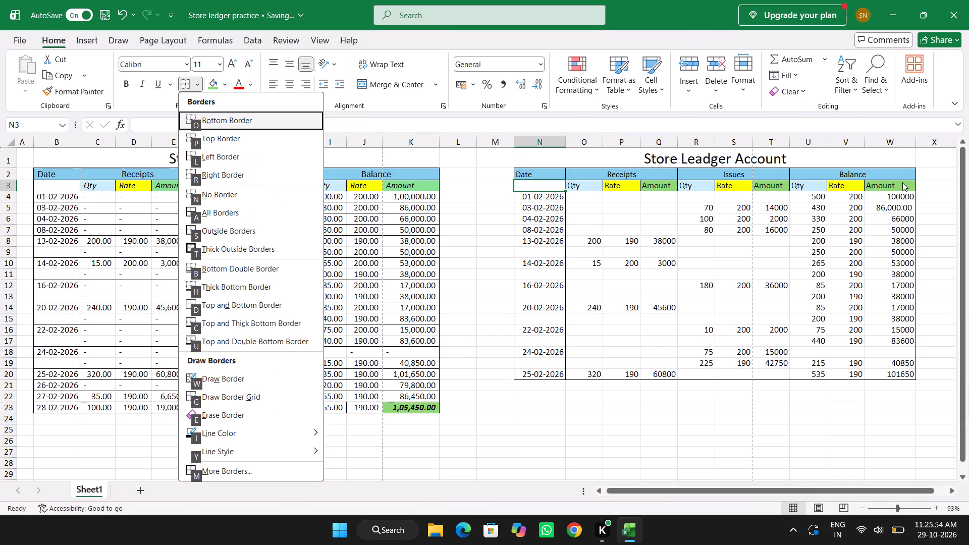
{"action": "key", "text": "o"}
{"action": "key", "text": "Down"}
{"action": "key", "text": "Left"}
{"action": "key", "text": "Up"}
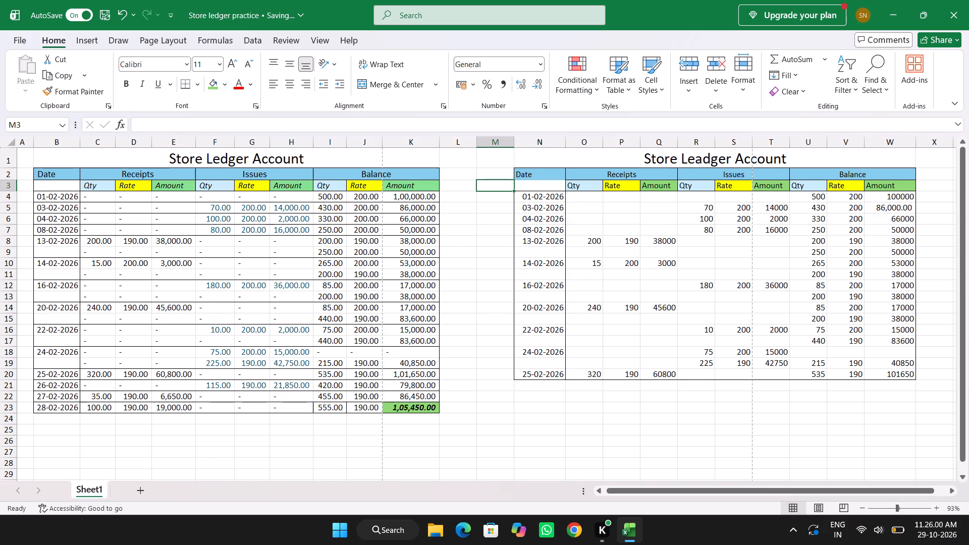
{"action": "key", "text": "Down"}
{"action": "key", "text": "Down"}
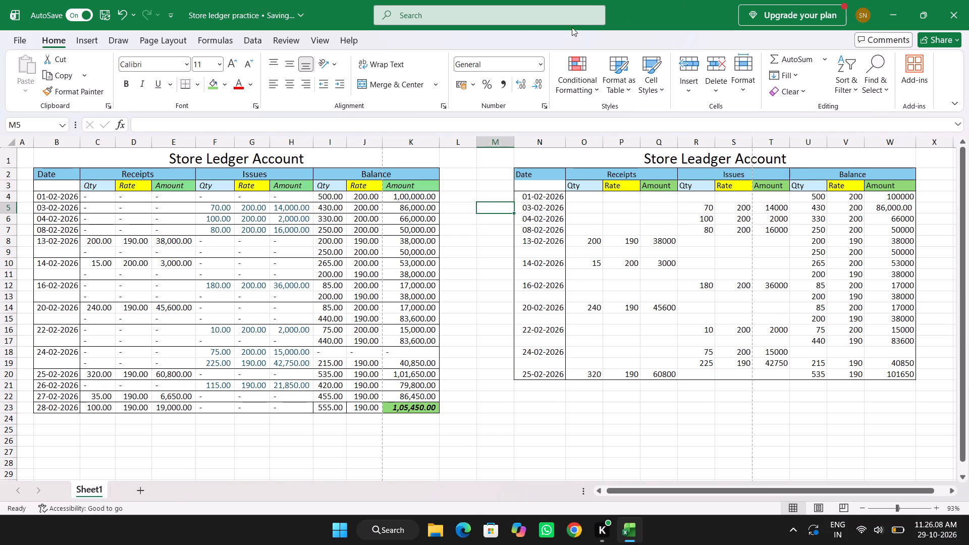
Hide the worksheet gridlines.
{"action": "left_click", "coordinate": [282, 40]}
{"action": "left_click", "coordinate": [320, 43]}
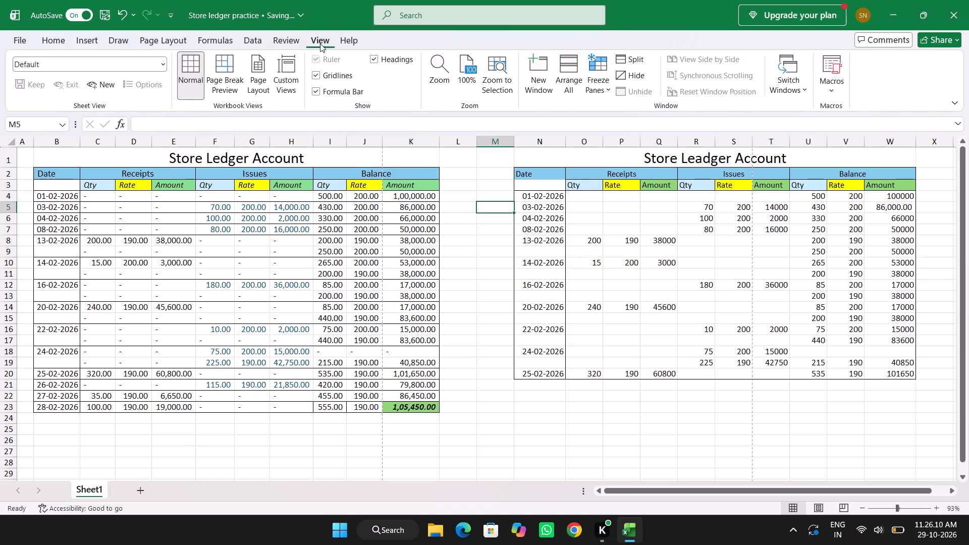
{"action": "left_click", "coordinate": [316, 78]}
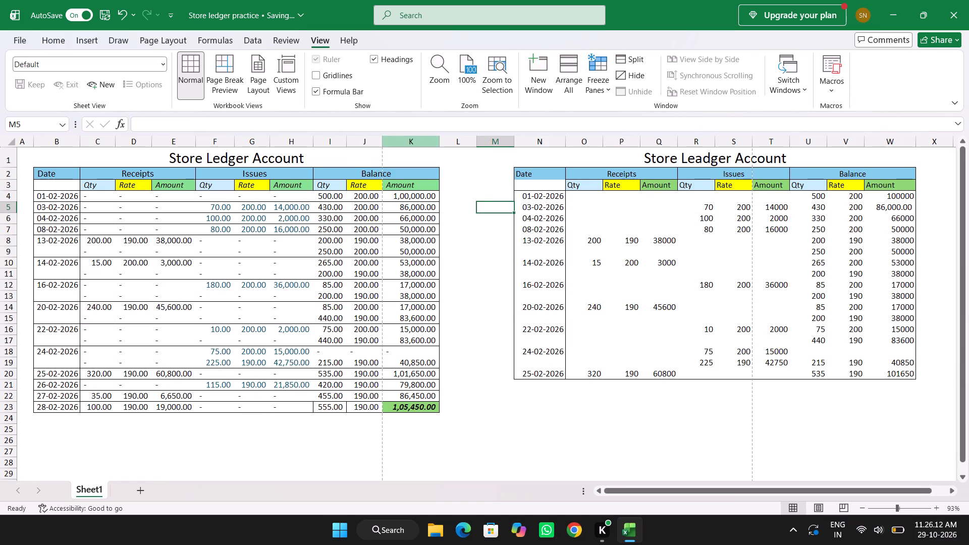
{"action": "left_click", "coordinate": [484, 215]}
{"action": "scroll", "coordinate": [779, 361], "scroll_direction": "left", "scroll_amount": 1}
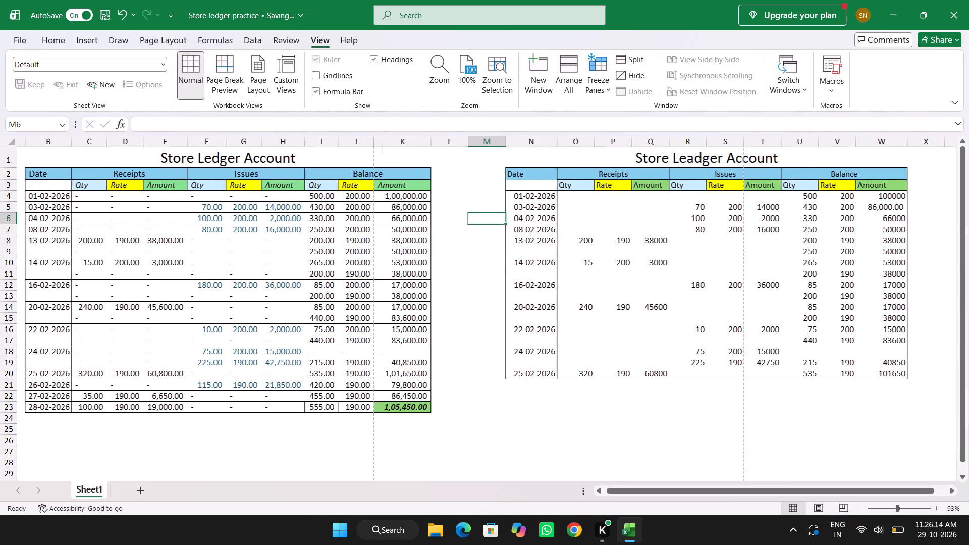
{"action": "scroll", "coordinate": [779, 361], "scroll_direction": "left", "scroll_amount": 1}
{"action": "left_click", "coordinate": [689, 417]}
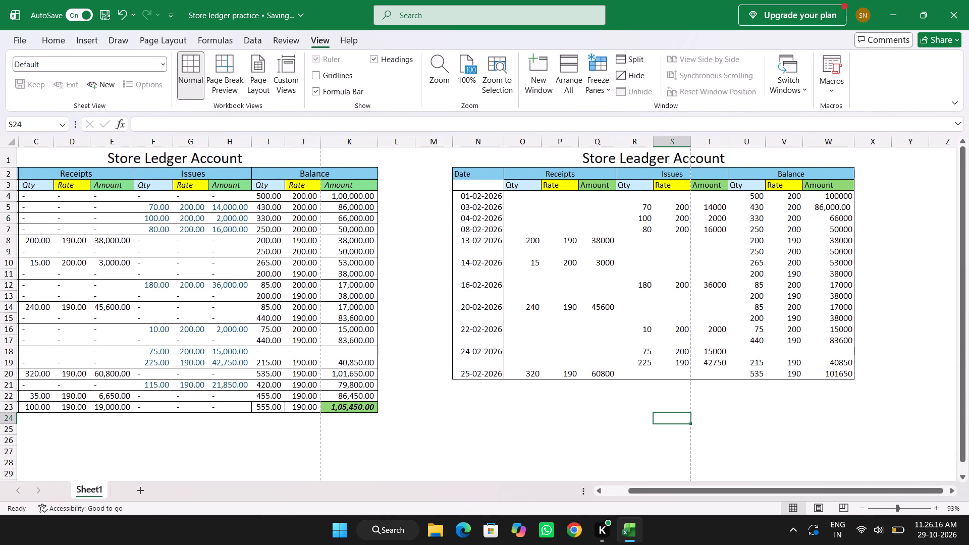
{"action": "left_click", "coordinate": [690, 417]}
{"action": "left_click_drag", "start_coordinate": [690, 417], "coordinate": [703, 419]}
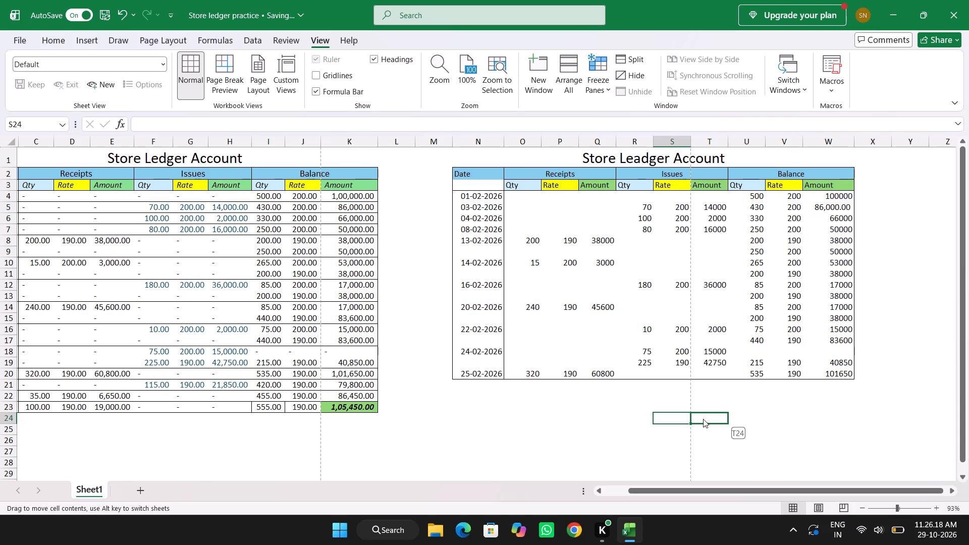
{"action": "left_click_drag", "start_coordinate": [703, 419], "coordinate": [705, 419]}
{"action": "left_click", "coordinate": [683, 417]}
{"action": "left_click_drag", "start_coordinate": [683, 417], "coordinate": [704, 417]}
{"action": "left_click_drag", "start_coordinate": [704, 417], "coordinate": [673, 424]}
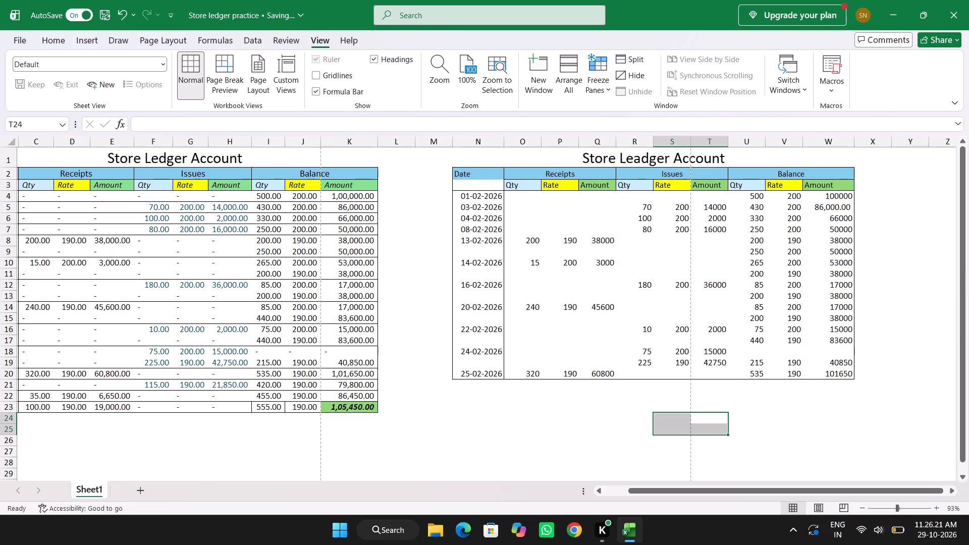
Add a bottom border to the 25-02-2026 row of the new table, N20:W20.
{"action": "left_click", "coordinate": [595, 413]}
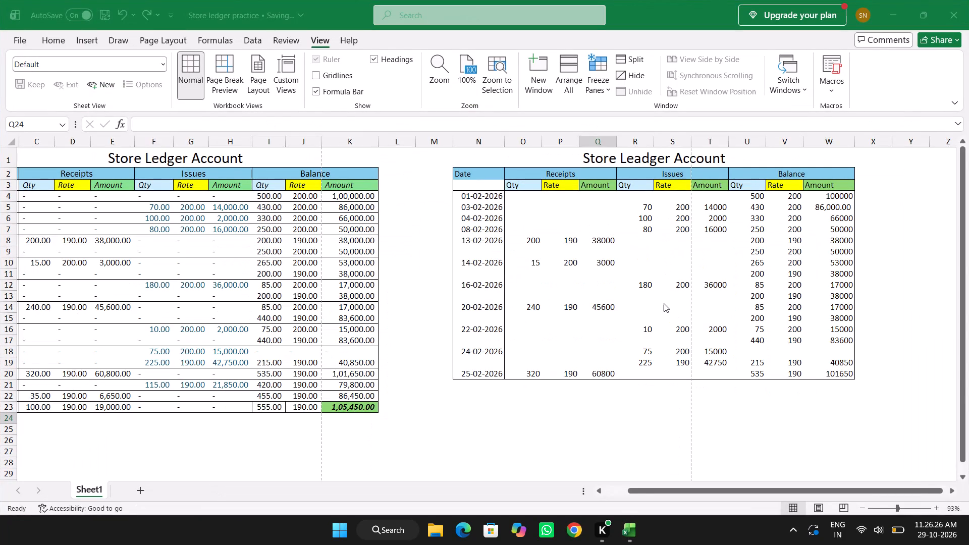
{"action": "scroll", "coordinate": [408, 298], "scroll_direction": "right", "scroll_amount": 2}
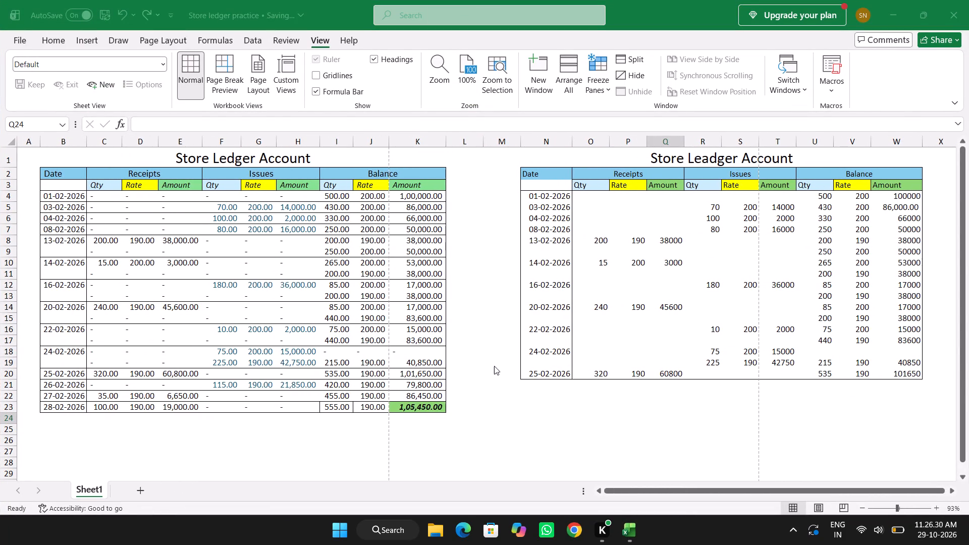
{"action": "left_click", "coordinate": [546, 370]}
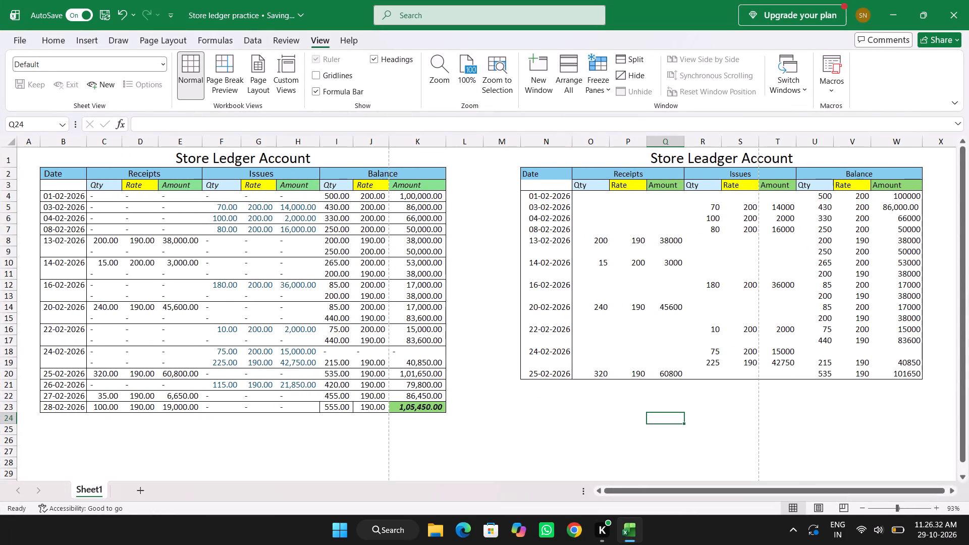
{"action": "left_click", "coordinate": [548, 374]}
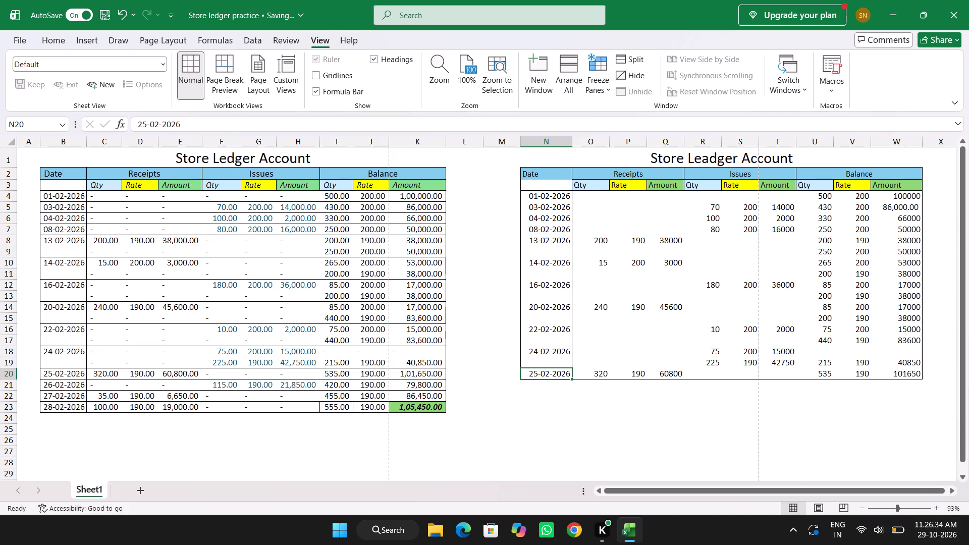
{"action": "key", "text": "ctrl+shift+Right"}
{"action": "key", "text": "ctrl+shift+Right"}
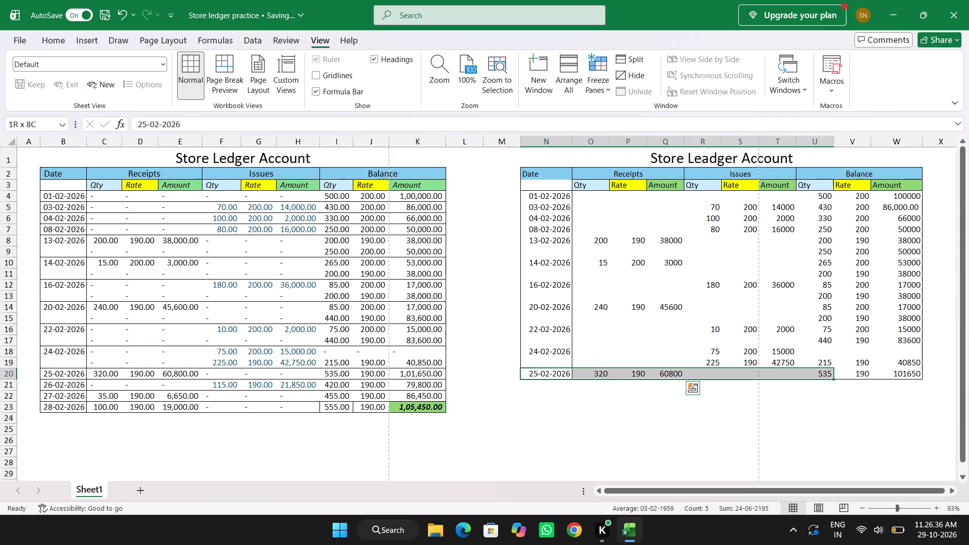
{"action": "key", "text": "ctrl+shift+Right"}
{"action": "type", "text": "hbo"}
Add a bottom border to the second row of the 24-02-2026 entry in the new table, N19:W19.
{"action": "key", "text": "Up"}
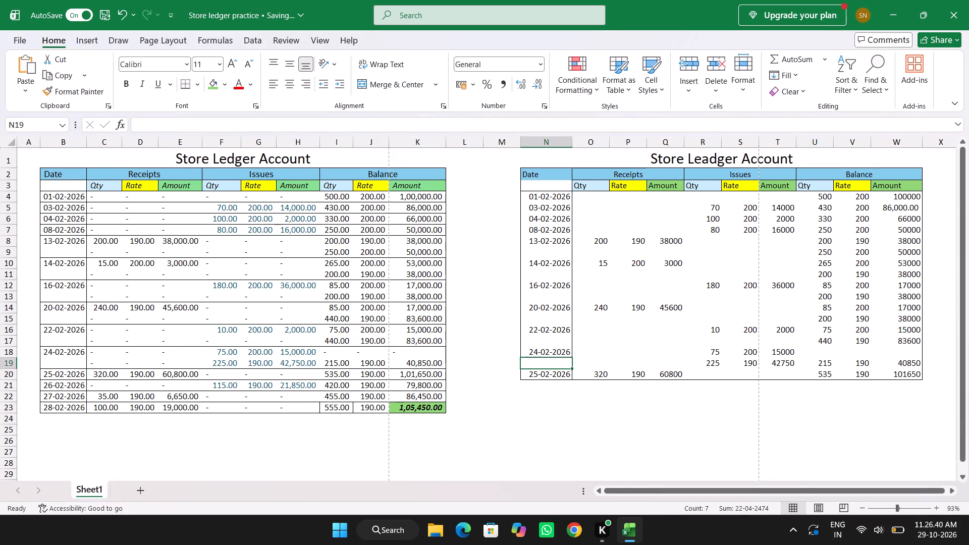
{"action": "key", "text": "ctrl+shift+Right"}
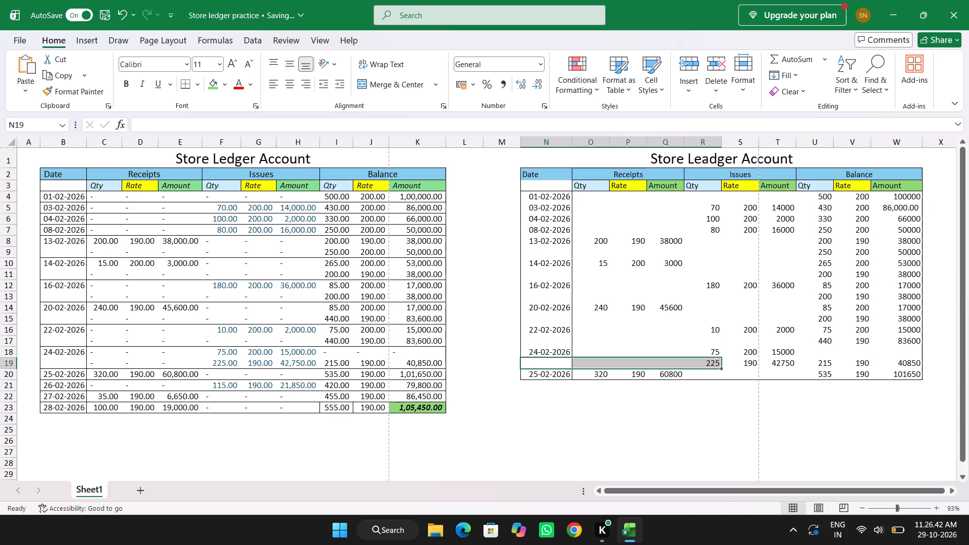
{"action": "key", "text": "ctrl+shift+Right"}
{"action": "key", "text": "ctrl+shift+Right"}
{"action": "key", "text": "ctrl+shift+Left"}
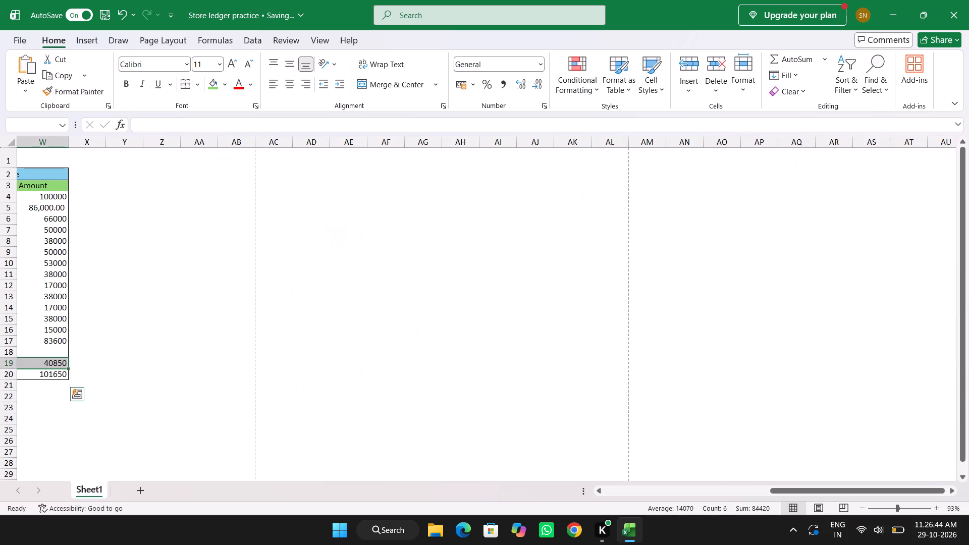
{"action": "type", "text": "hbo"}
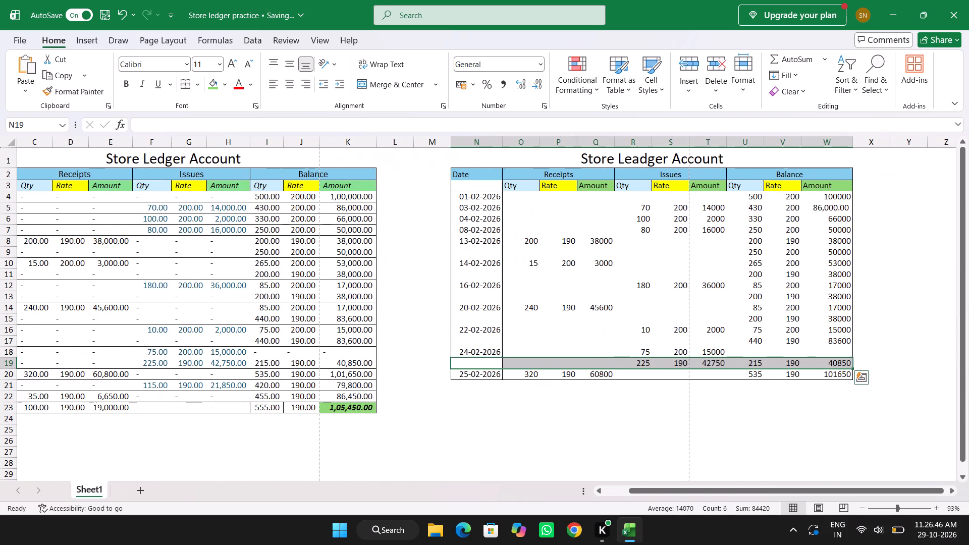
Add bottom borders below the 22-02-2026 and 20-02-2026 entries of the new table, N17:W17 and N15:W15.
{"action": "key", "text": "Up"}
{"action": "key", "text": "Up"}
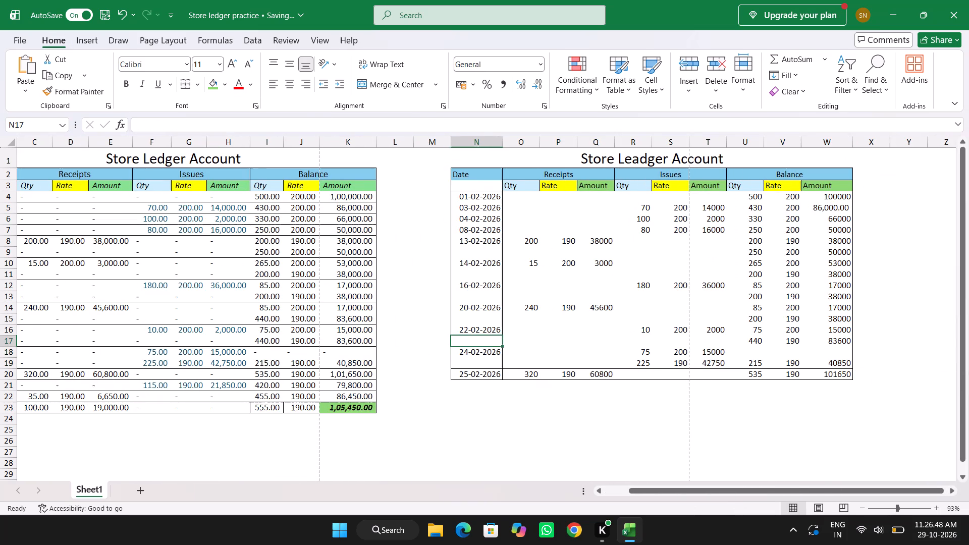
{"action": "scroll", "coordinate": [548, 374], "scroll_direction": "right", "scroll_amount": 1}
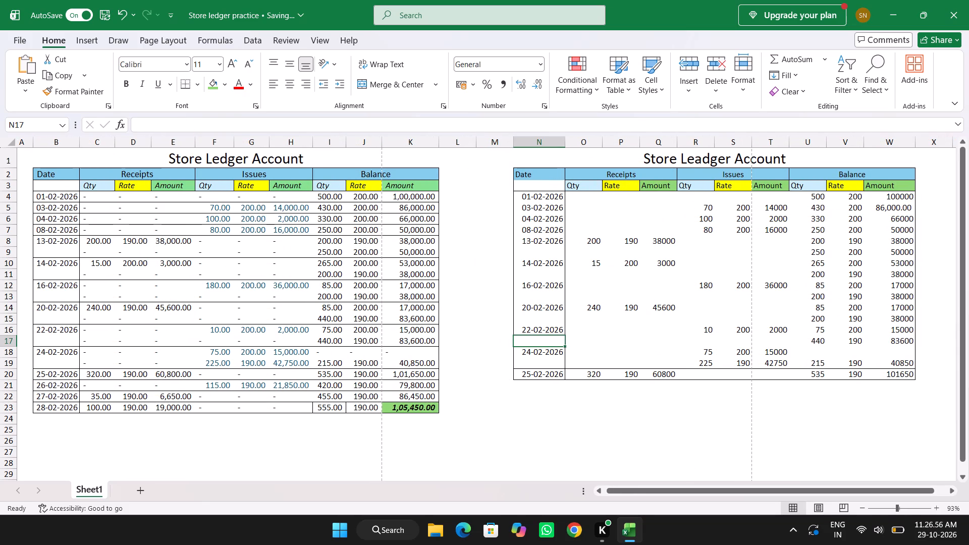
{"action": "key", "text": "ctrl+shift+Right"}
{"action": "key", "text": "ctrl+shift+Right"}
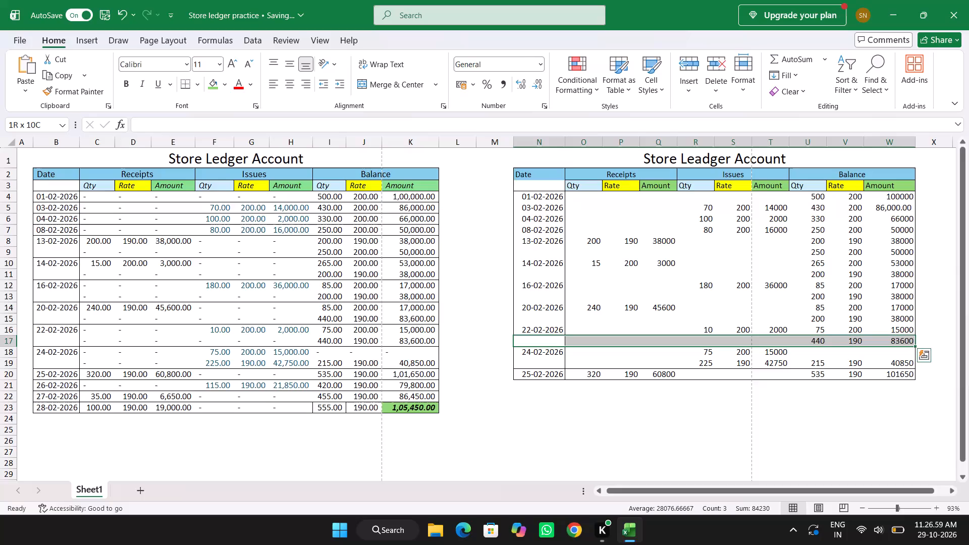
{"action": "type", "text": "hbo"}
{"action": "key", "text": "Up"}
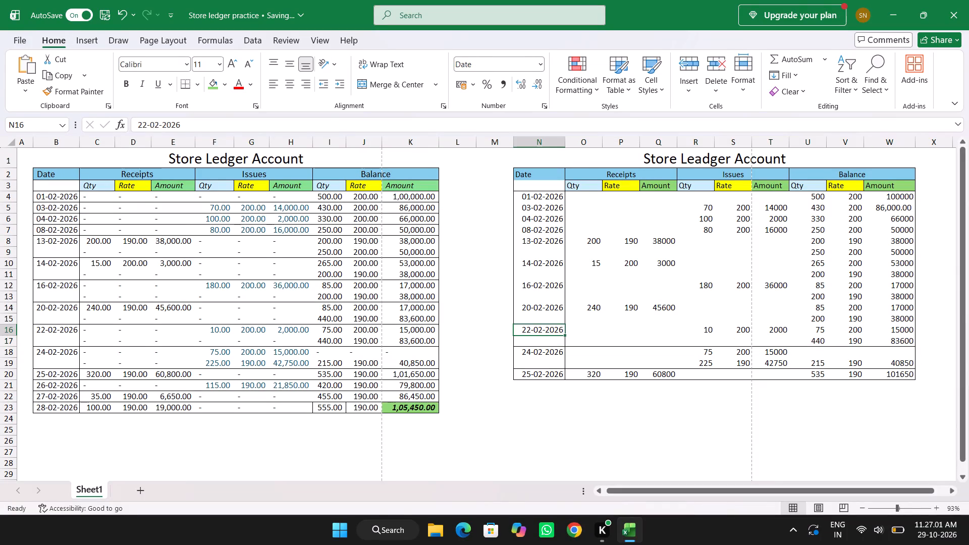
{"action": "key", "text": "Up"}
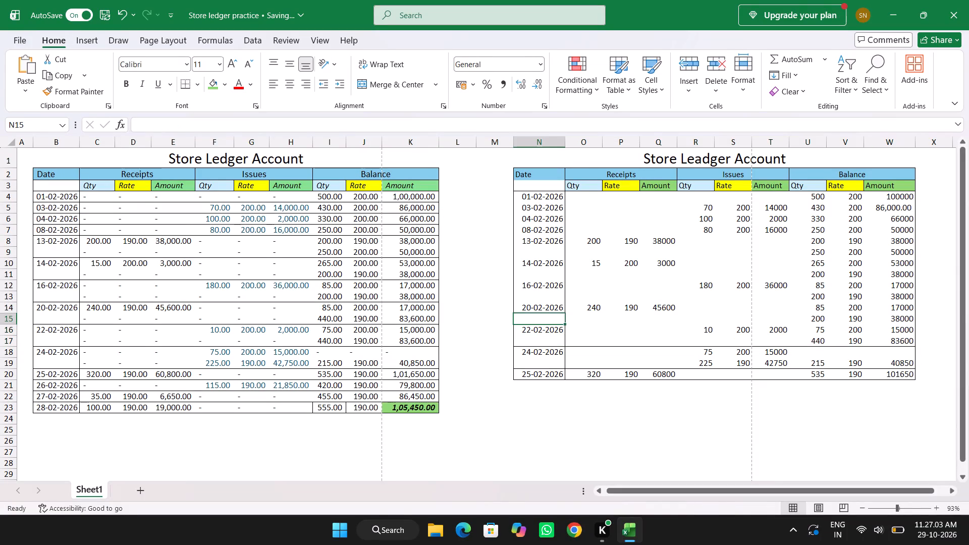
{"action": "key", "text": "ctrl+shift+Right"}
{"action": "key", "text": "ctrl+shift+Right"}
{"action": "type", "text": "hbo"}
Add bottom borders below the 16-02-2026 and 14-02-2026 entries of the new table, N13:W13 and N11:W11.
{"action": "key", "text": "Up"}
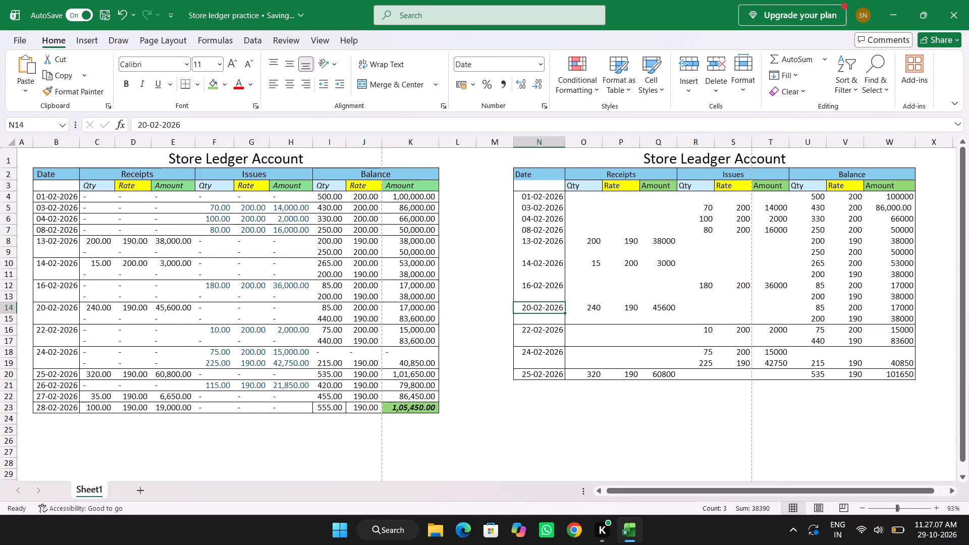
{"action": "key", "text": "Up"}
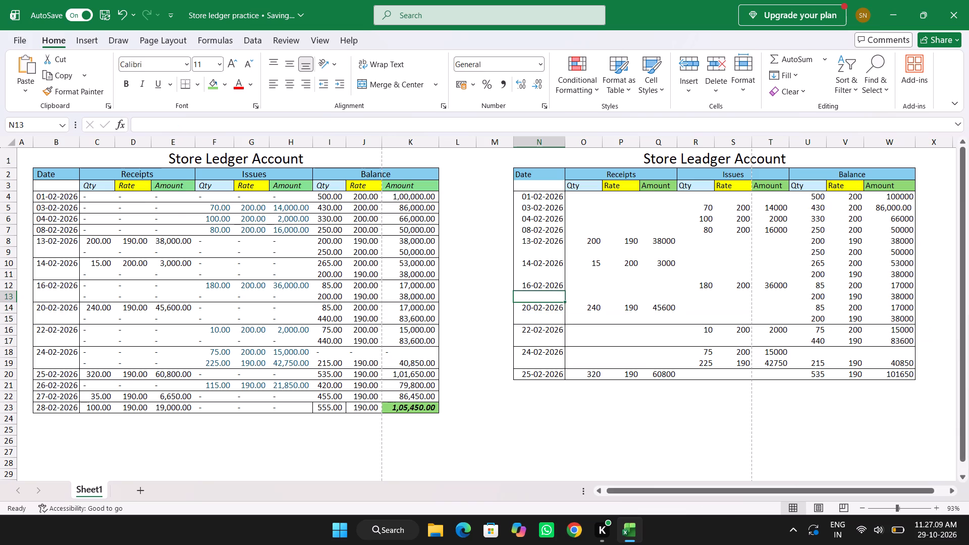
{"action": "key", "text": "ctrl+shift+Right"}
{"action": "key", "text": "ctrl+shift+Right"}
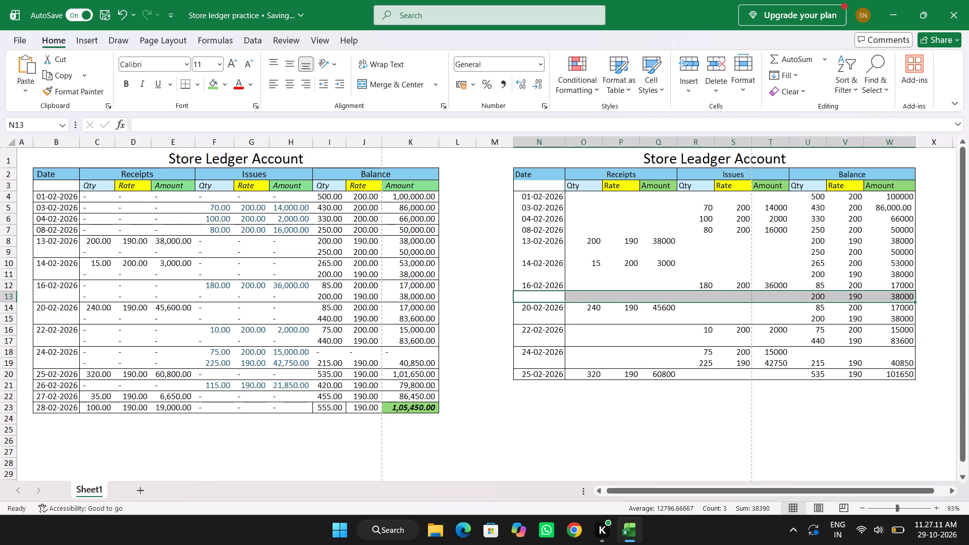
{"action": "type", "text": "hbo"}
{"action": "key", "text": "Up"}
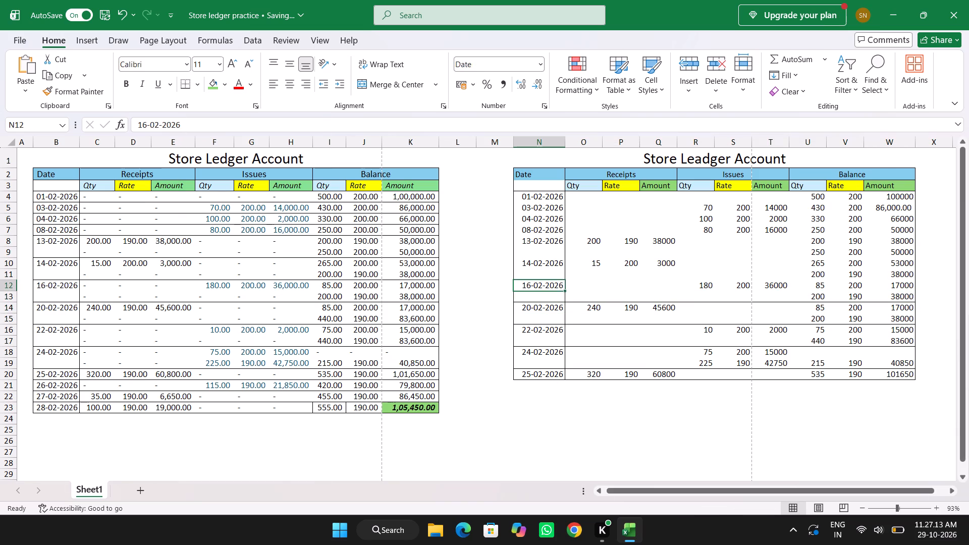
{"action": "key", "text": "Up"}
{"action": "key", "text": "ctrl+shift+Right"}
{"action": "key", "text": "ctrl+shift+Right"}
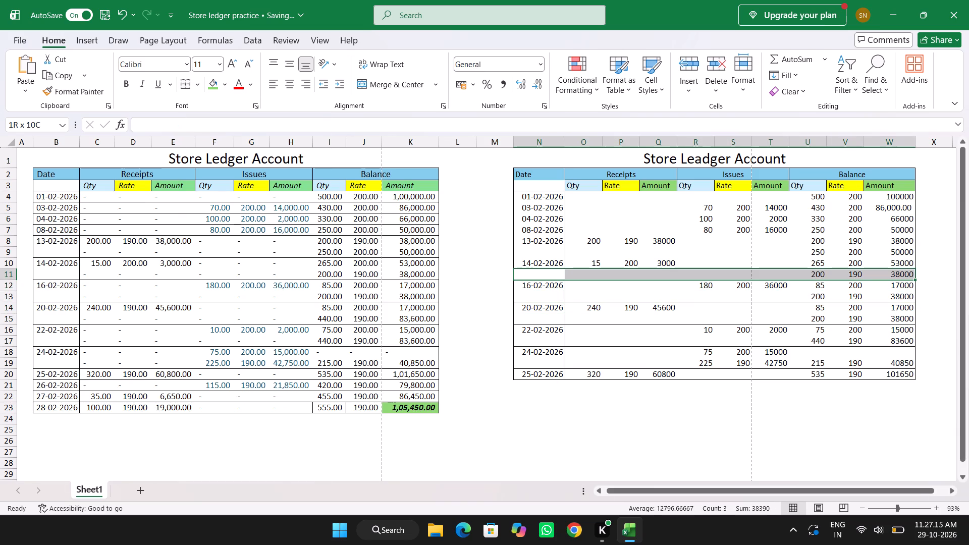
{"action": "type", "text": "hbo"}
Add bottom borders below the 13-02-2026 and 08-02-2026 entries of the new table, N9:W9 and N7:W7.
{"action": "key", "text": "Up"}
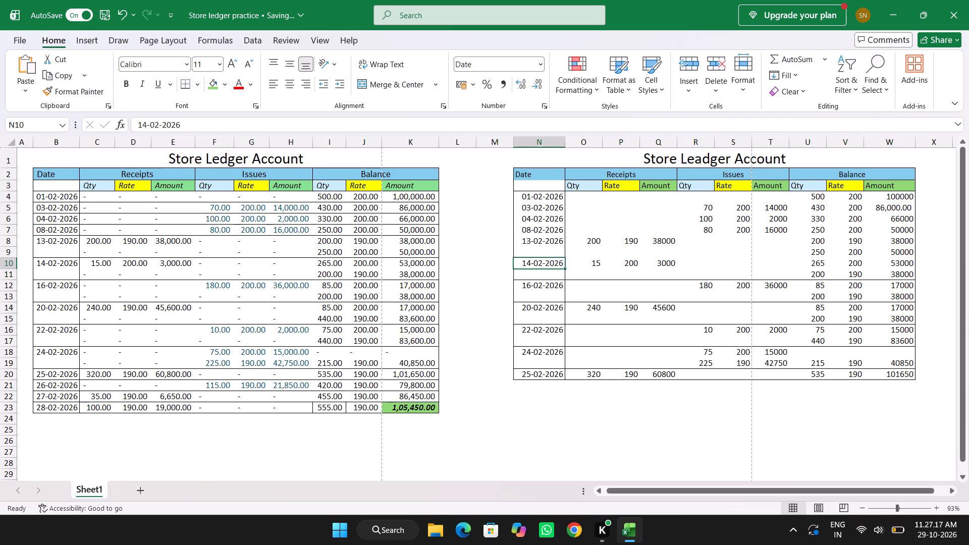
{"action": "key", "text": "Up"}
{"action": "key", "text": "ctrl+shift+Right"}
{"action": "key", "text": "ctrl+shift+Right"}
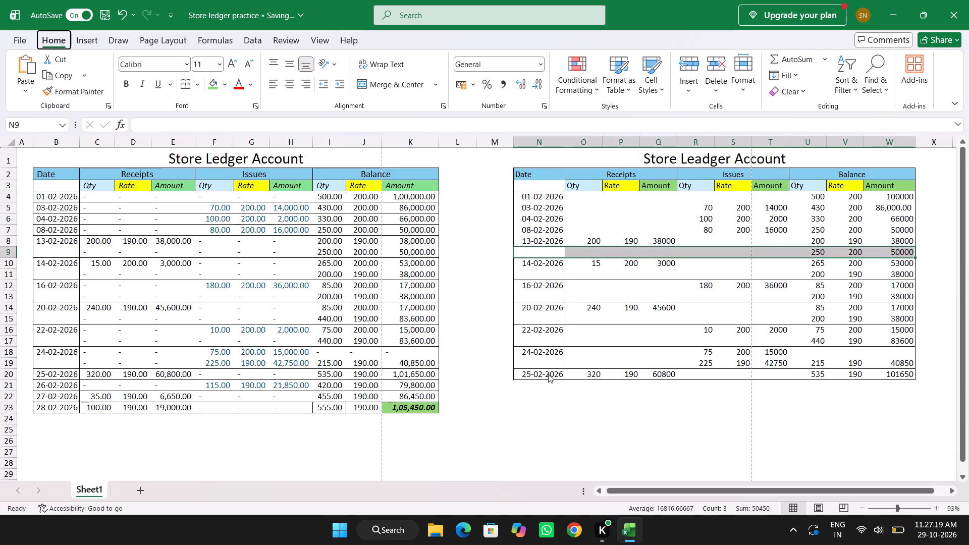
{"action": "type", "text": "hbo"}
{"action": "key", "text": "Up"}
{"action": "key", "text": "Up"}
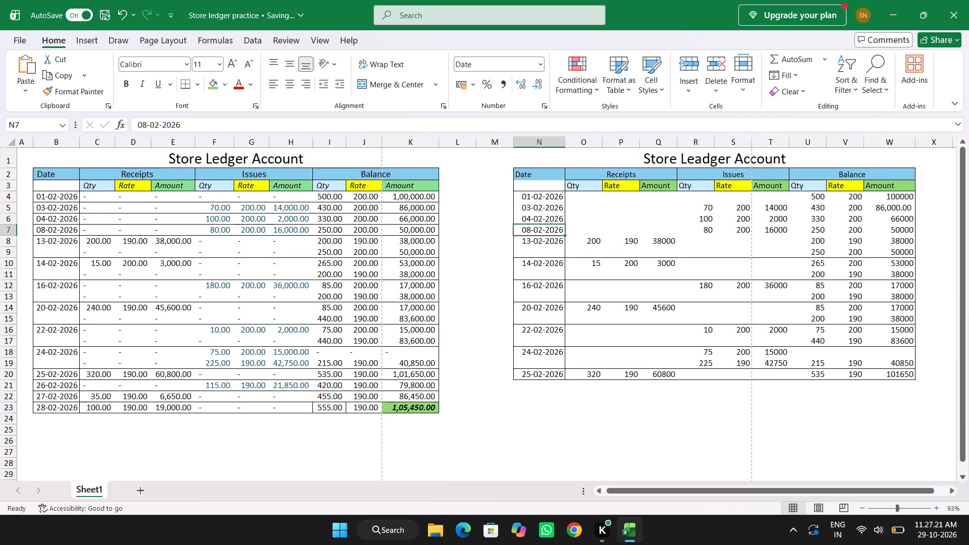
{"action": "key", "text": "Down"}
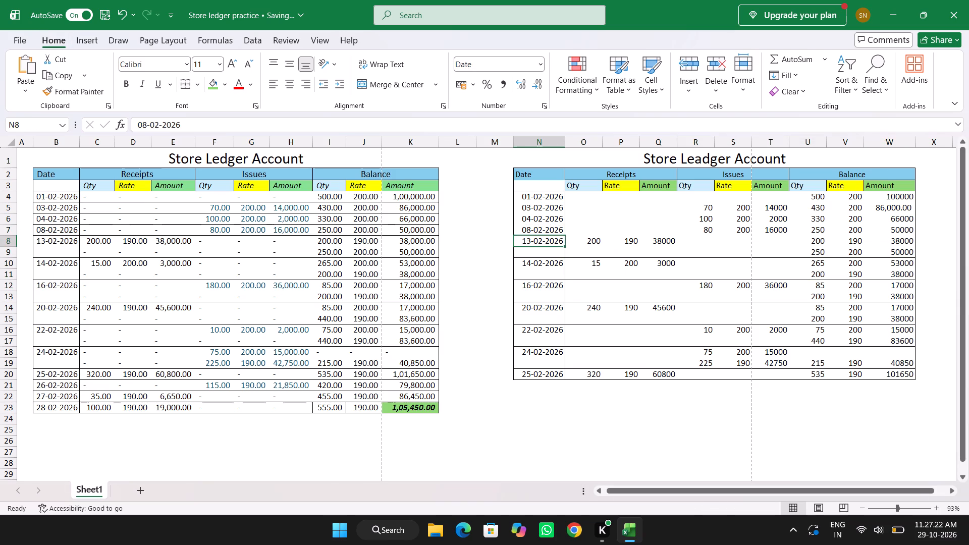
{"action": "key", "text": "Up"}
{"action": "key", "text": "ctrl+shift+Right"}
{"action": "key", "text": "ctrl+shift+Right"}
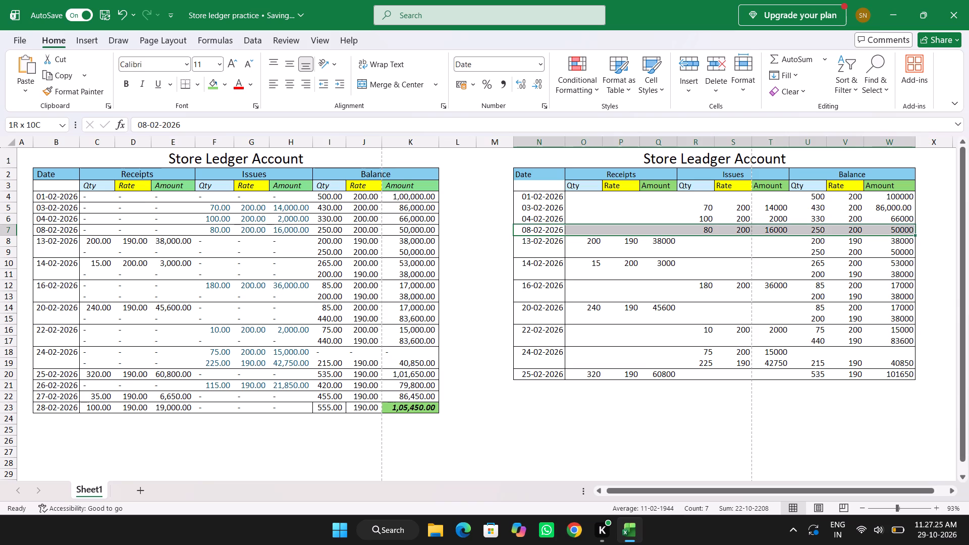
{"action": "type", "text": "hbo"}
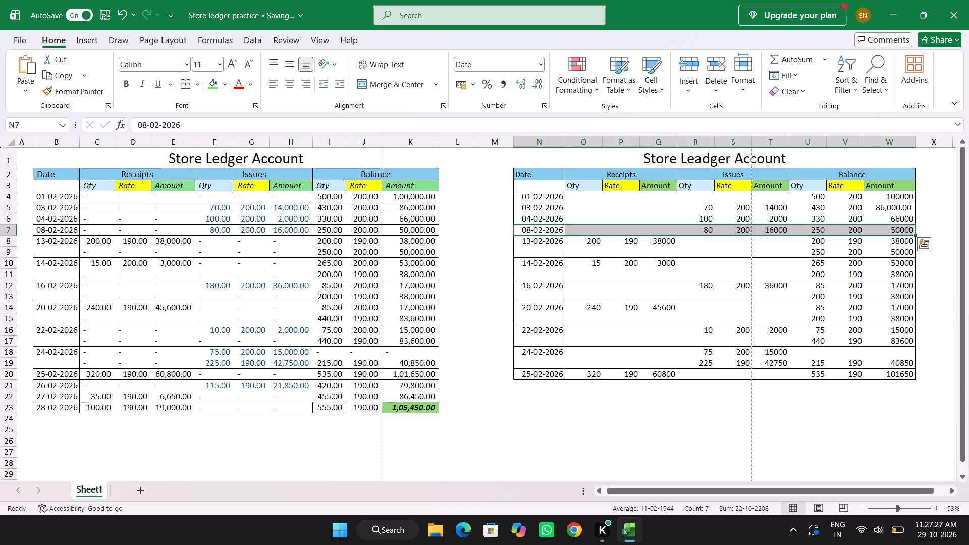
Add bottom borders to the 04-02-2026, 03-02-2026 and 01-02-2026 rows of the new table, N6:W6, N5:W5 and N4:W4.
{"action": "key", "text": "Up"}
{"action": "key", "text": "ctrl+shift+Right"}
{"action": "key", "text": "ctrl+shift+Right"}
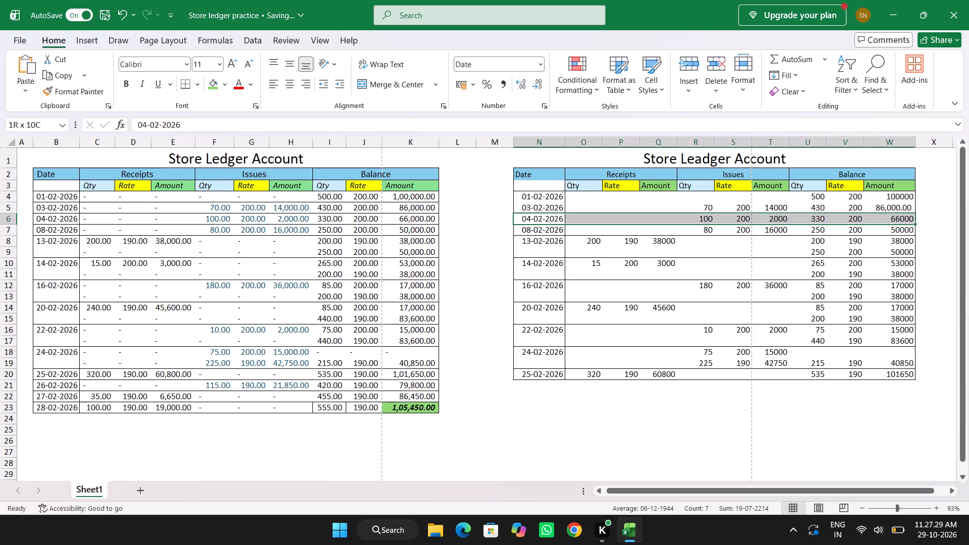
{"action": "type", "text": "hbo"}
{"action": "key", "text": "Up"}
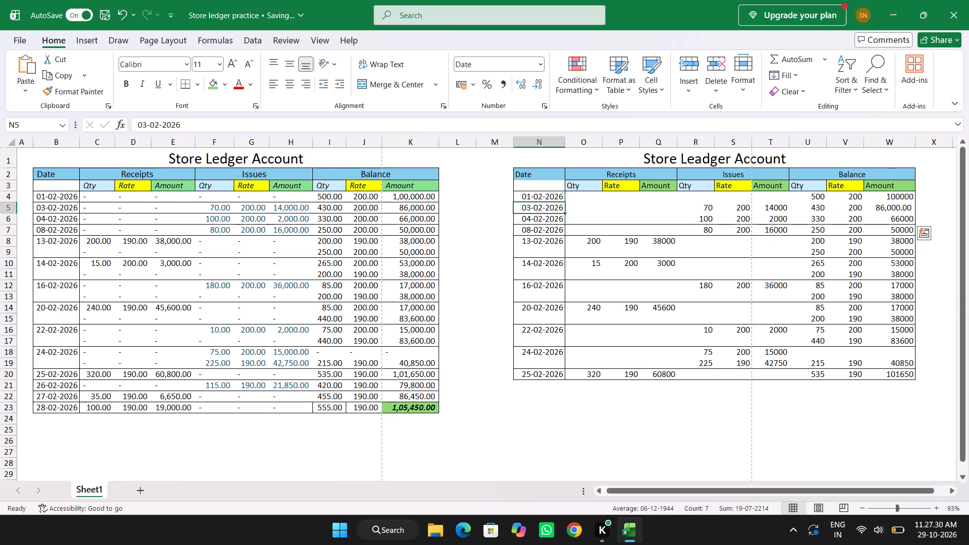
{"action": "key", "text": "ctrl+shift+Right"}
{"action": "key", "text": "ctrl+shift+Right"}
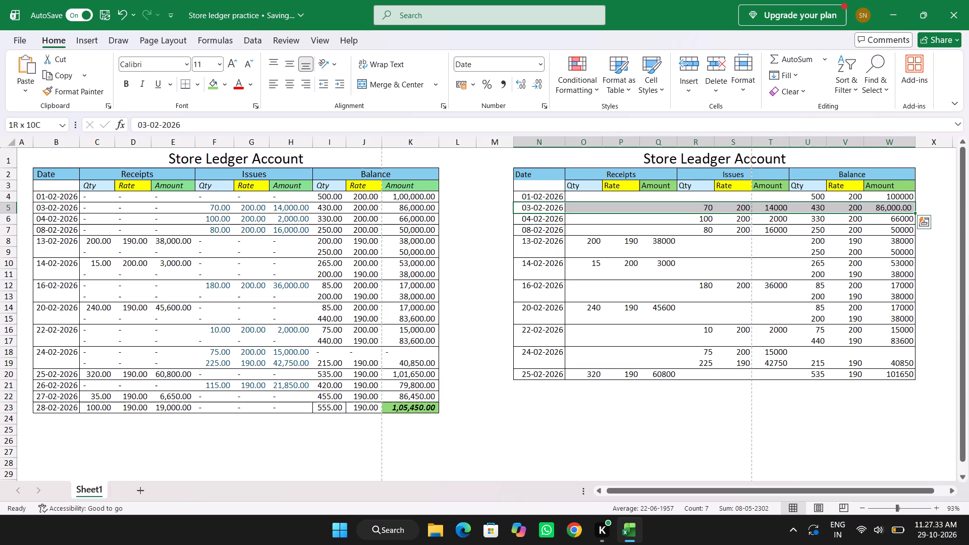
{"action": "type", "text": "hbo"}
{"action": "key", "text": "Up"}
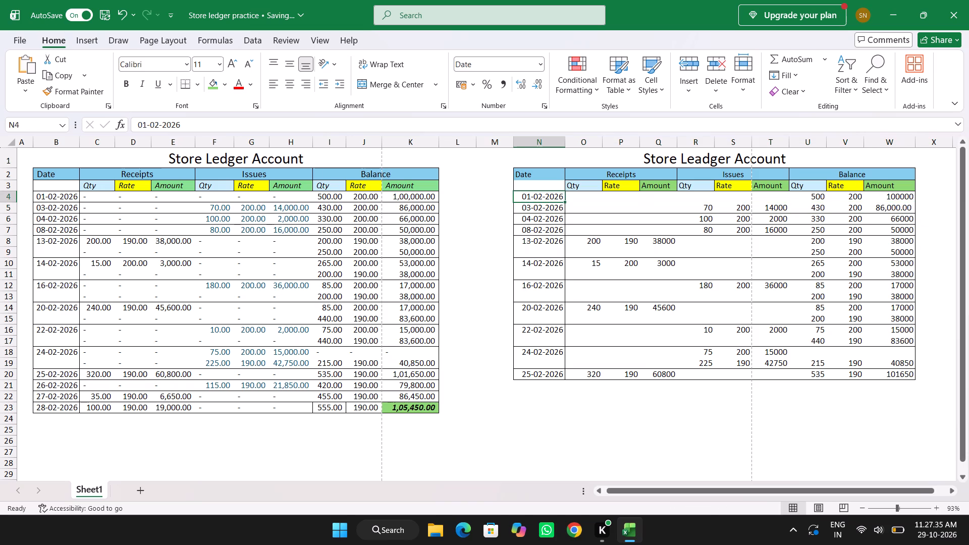
{"action": "key", "text": "ctrl+shift+Right"}
{"action": "key", "text": "ctrl+shift+Right"}
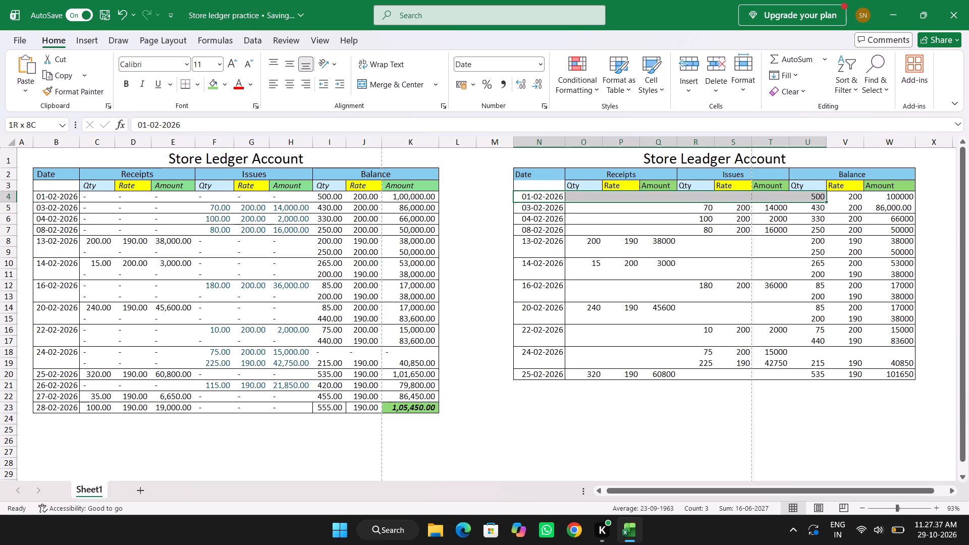
{"action": "key", "text": "ctrl+shift+Right"}
{"action": "type", "text": "hbo"}
Apply Comma Style to the whole new table below its title, N2:W20, including the Date column.
{"action": "key", "text": "Up"}
{"action": "key", "text": "Up"}
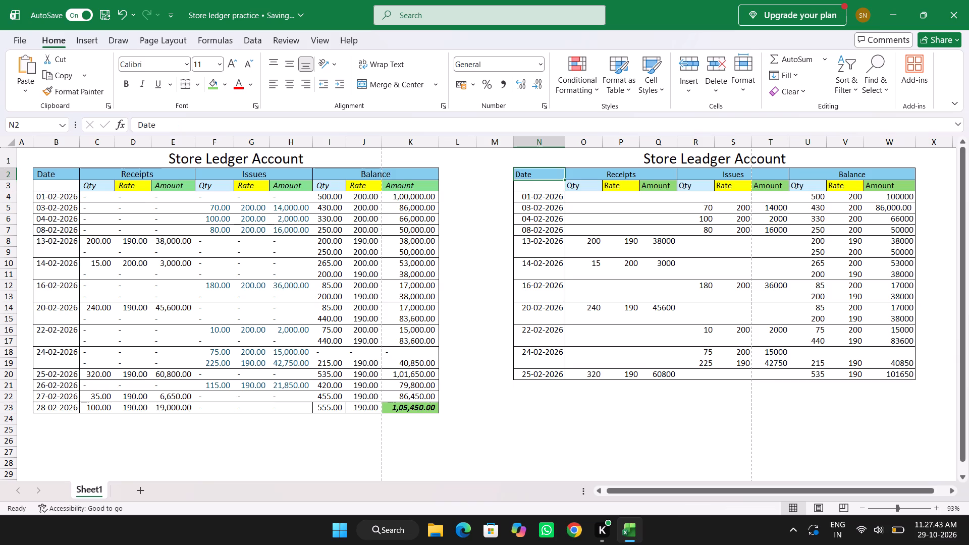
{"action": "key", "text": "ctrl+shift+Down"}
{"action": "key", "text": "ctrl+shift+Down"}
{"action": "key", "text": "ctrl+shift+Down"}
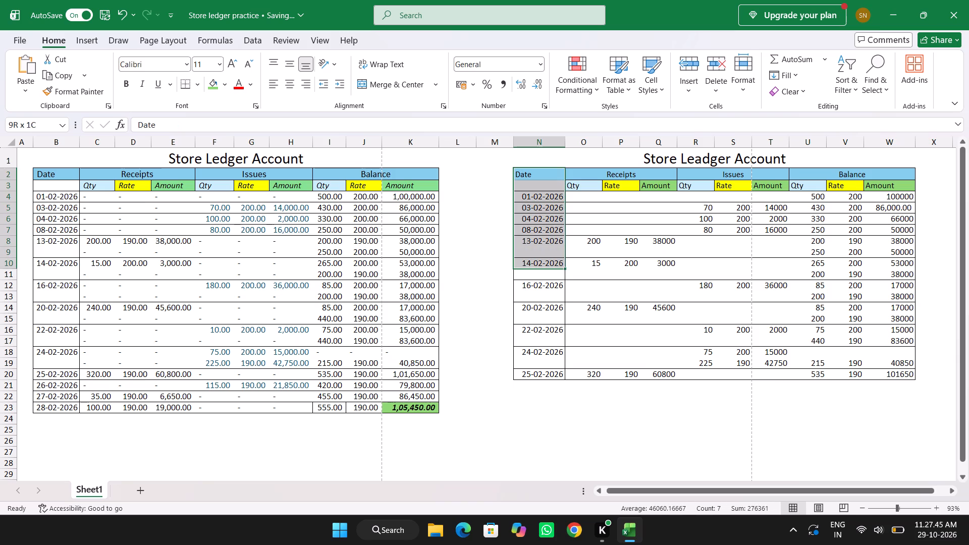
{"action": "key", "text": "ctrl+shift+Down"}
{"action": "key", "text": "ctrl+shift+Down"}
{"action": "key", "text": "ctrl+shift+Down"}
{"action": "key", "text": "ctrl+shift+Down"}
{"action": "key", "text": "ctrl+shift+Down"}
{"action": "key", "text": "ctrl+shift+Right"}
{"action": "key", "text": "ctrl+shift+Right"}
{"action": "key", "text": "ctrl+shift+Right"}
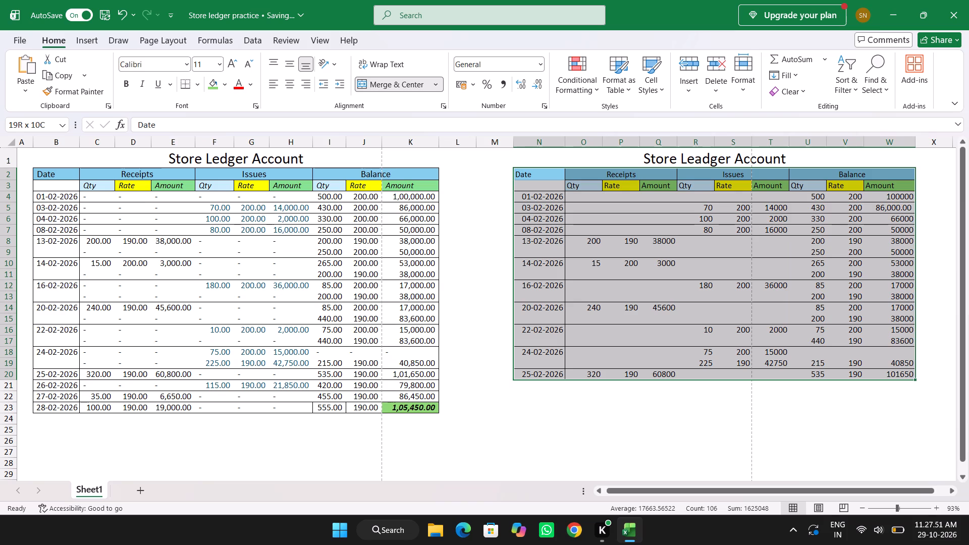
{"action": "left_click", "coordinate": [505, 83]}
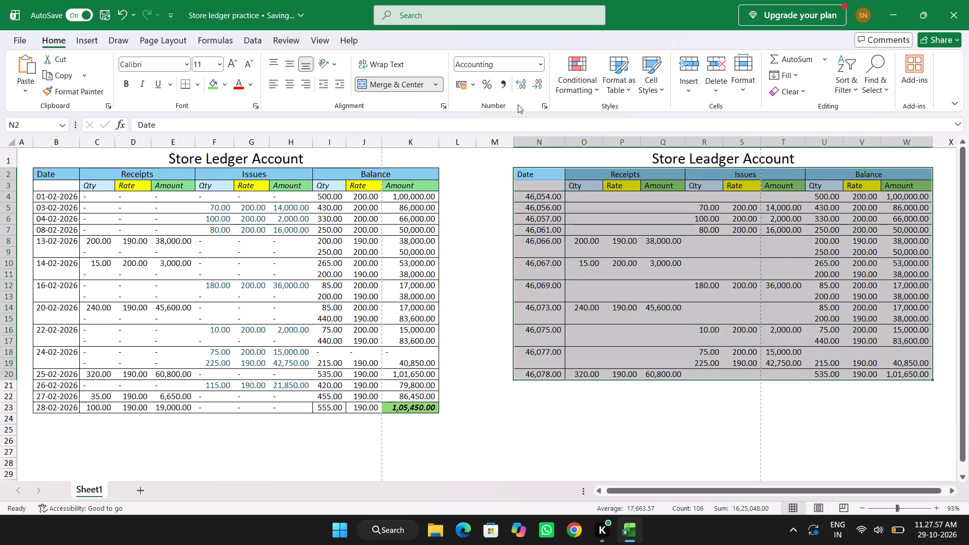
{"action": "left_click", "coordinate": [482, 157]}
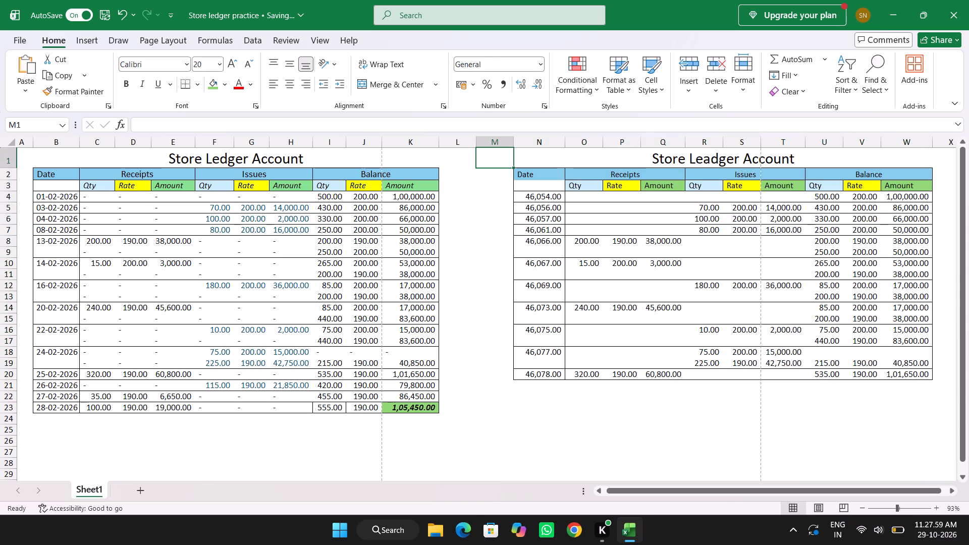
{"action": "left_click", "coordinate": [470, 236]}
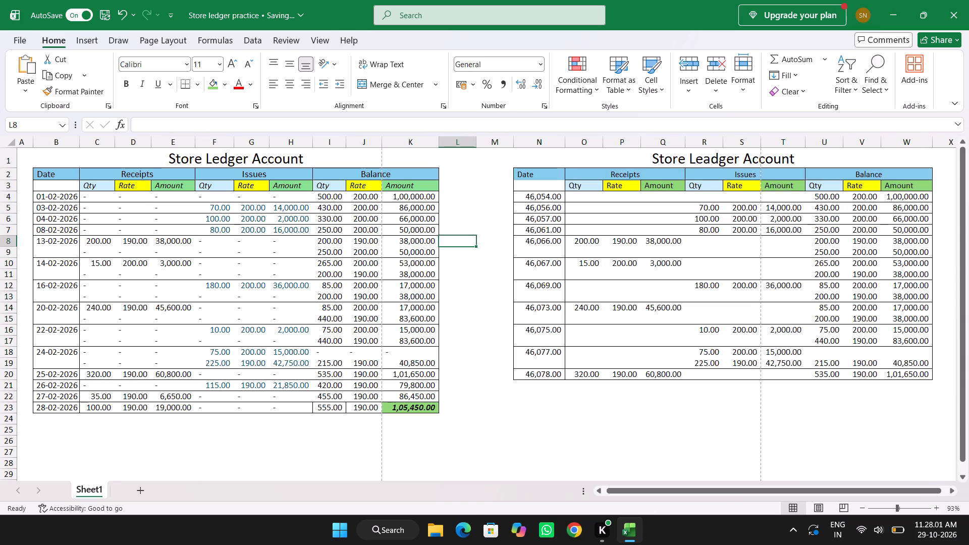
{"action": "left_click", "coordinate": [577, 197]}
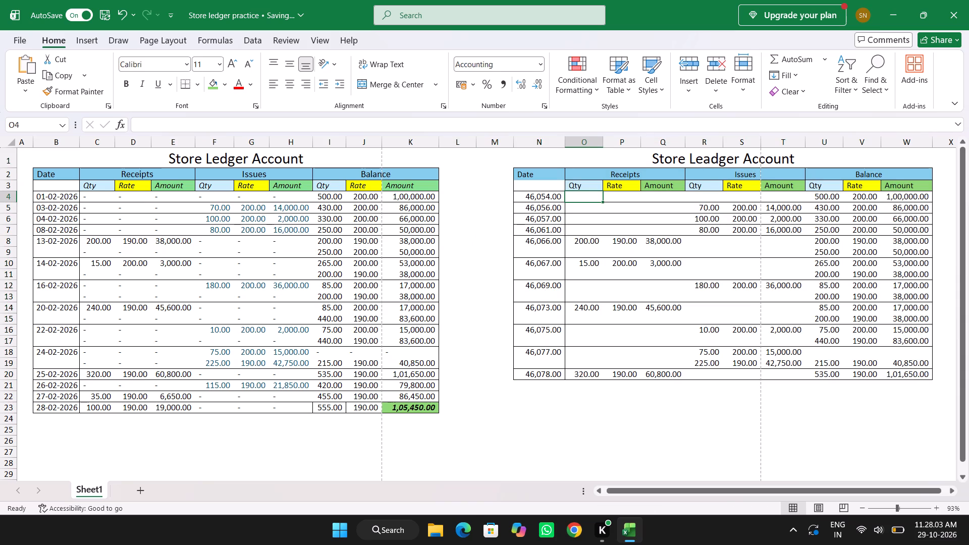
Select the whole new table below its title, N2:W20, and close the stray Calculator window.
{"action": "left_click", "coordinate": [549, 182]}
{"action": "left_click", "coordinate": [548, 171]}
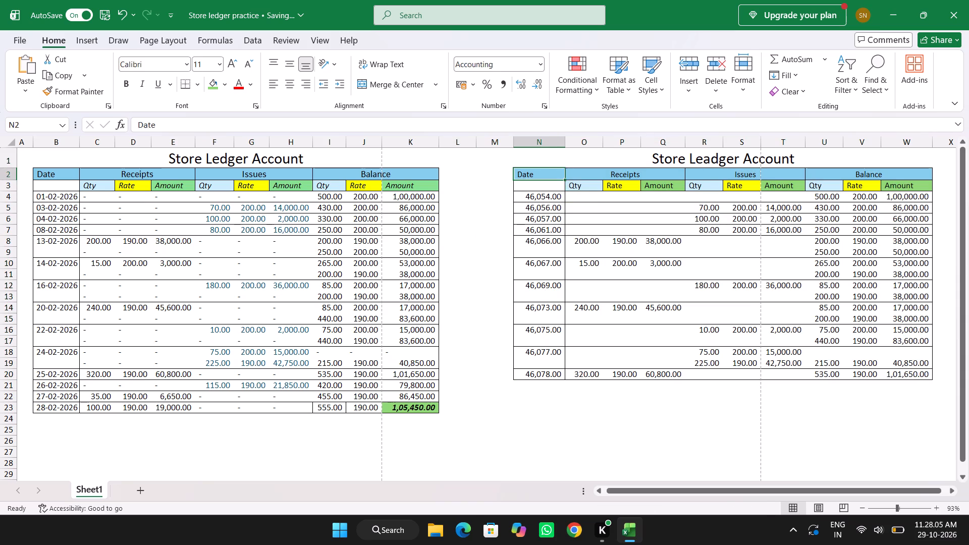
{"action": "key", "text": "ctrl+shift+Right"}
{"action": "key", "text": "ctrl+shift+Right"}
{"action": "key", "text": "ctrl+shift+Right"}
{"action": "key", "text": "ctrl+shift+Down"}
{"action": "key", "text": "ctrl+shift+Down"}
{"action": "key", "text": "ctrl+shift+Down"}
{"action": "key", "text": "ctrl+shift+Down"}
{"action": "key", "text": "ctrl+shift+Down"}
{"action": "key", "text": "ctrl+shift+Down"}
{"action": "key", "text": "ctrl+shift+Down"}
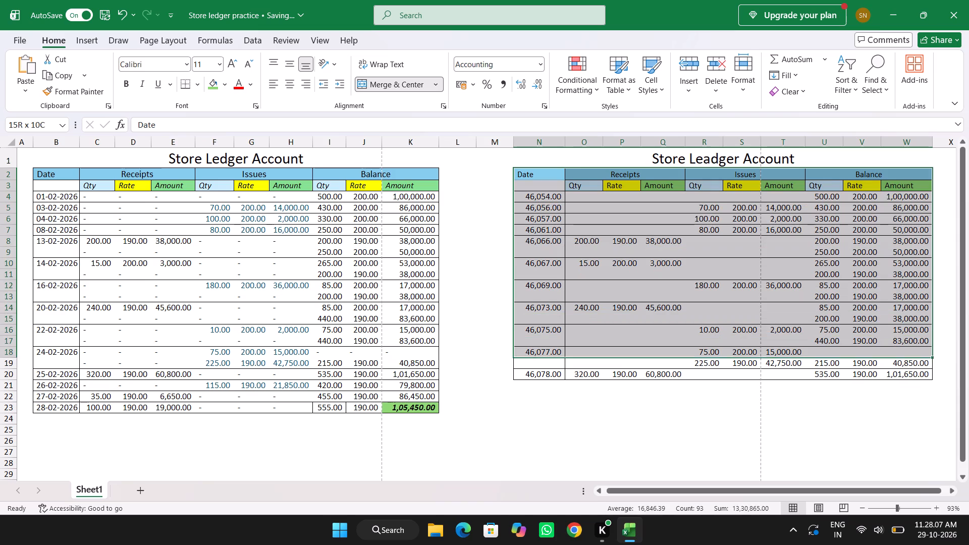
{"action": "key", "text": "ctrl+shift+Down"}
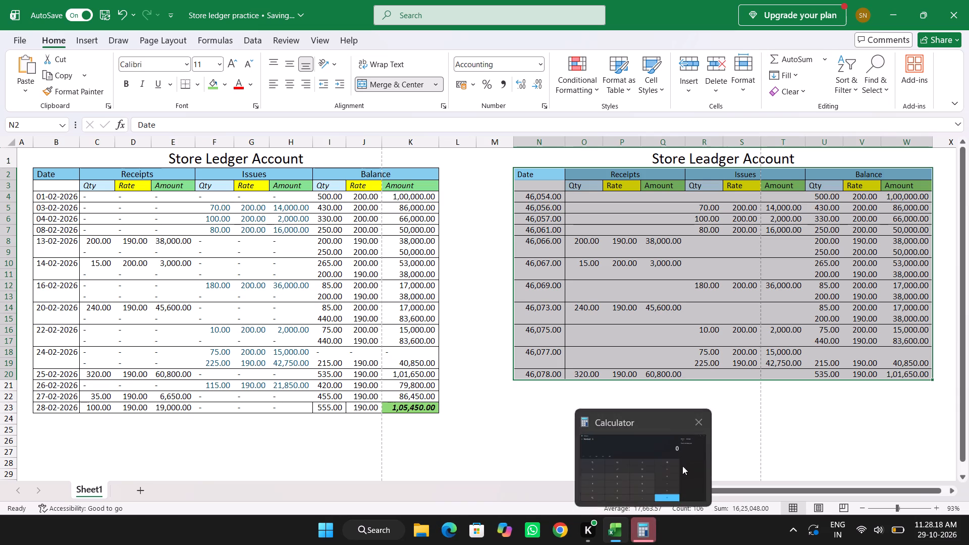
{"action": "left_click", "coordinate": [702, 420]}
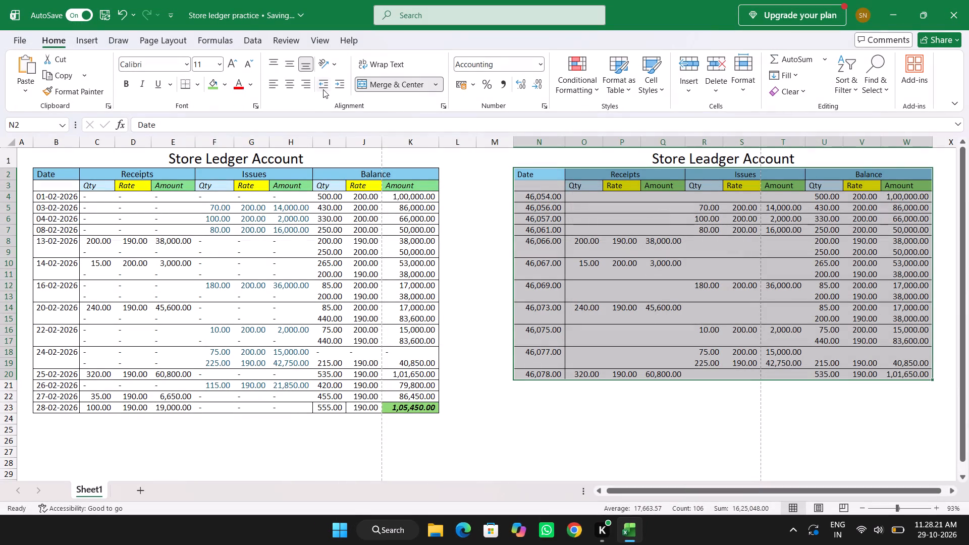
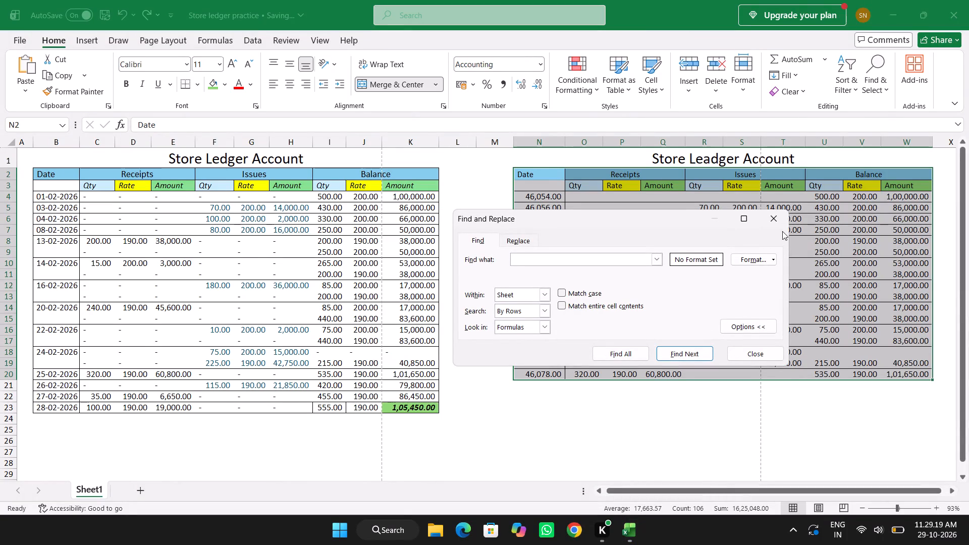
Set "-" as the replacement text and replace matches one at a time in the new table, at cells R3 and O4.
{"action": "left_click", "coordinate": [521, 237]}
{"action": "left_click", "coordinate": [549, 274]}
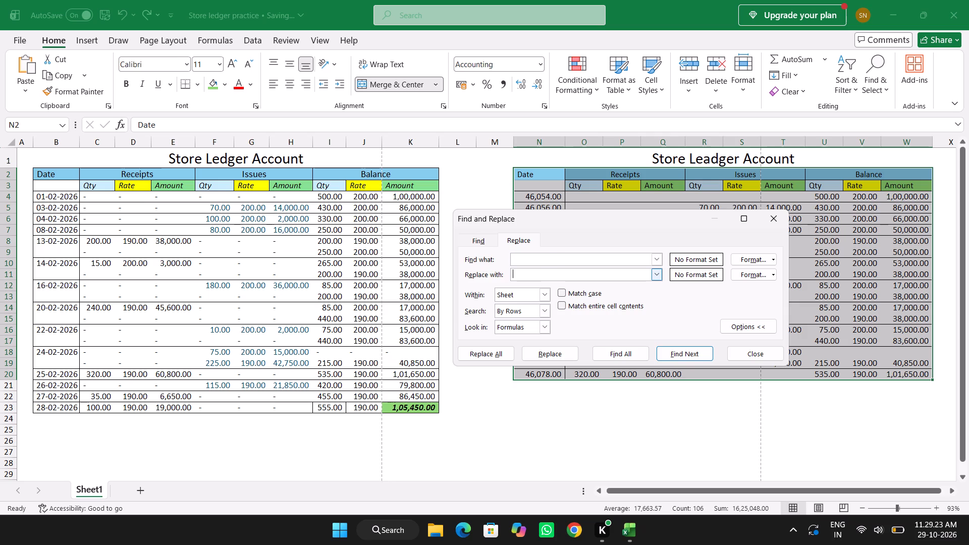
{"action": "key", "text": "minus"}
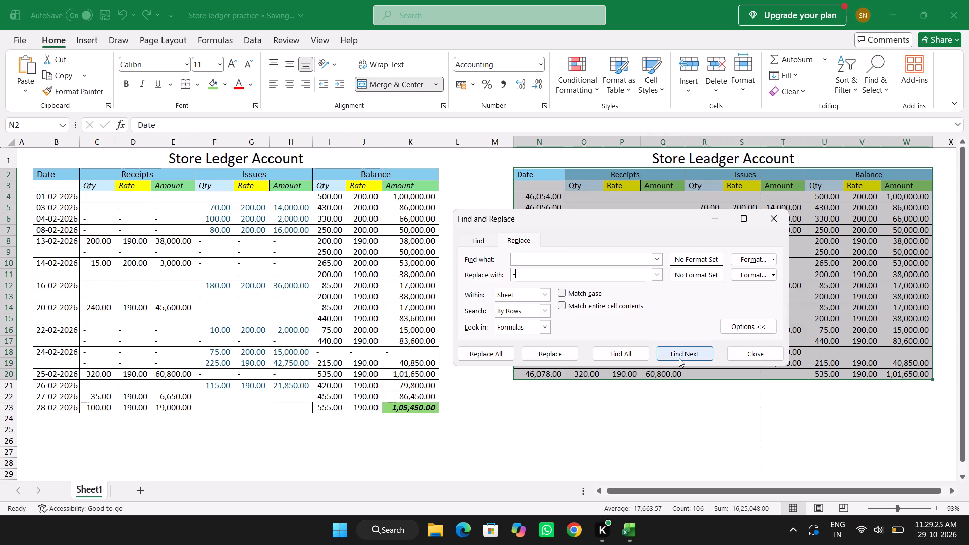
{"action": "left_click", "coordinate": [689, 350]}
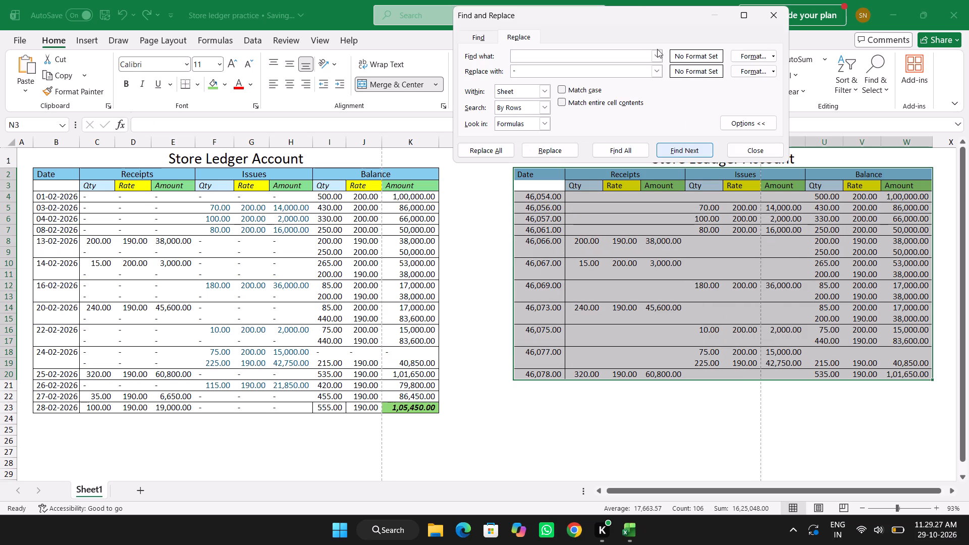
{"action": "key", "text": "space"}
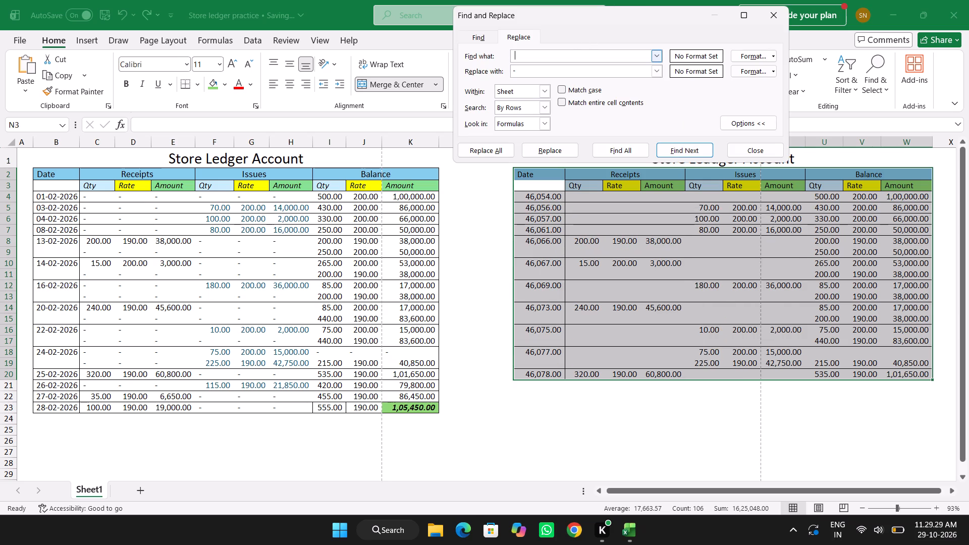
{"action": "left_click", "coordinate": [675, 149]}
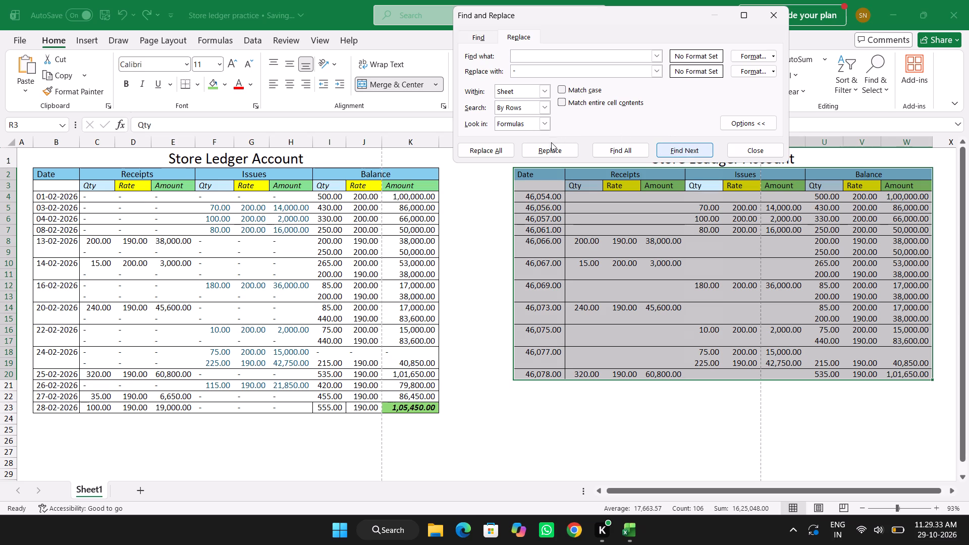
{"action": "left_click", "coordinate": [551, 143]}
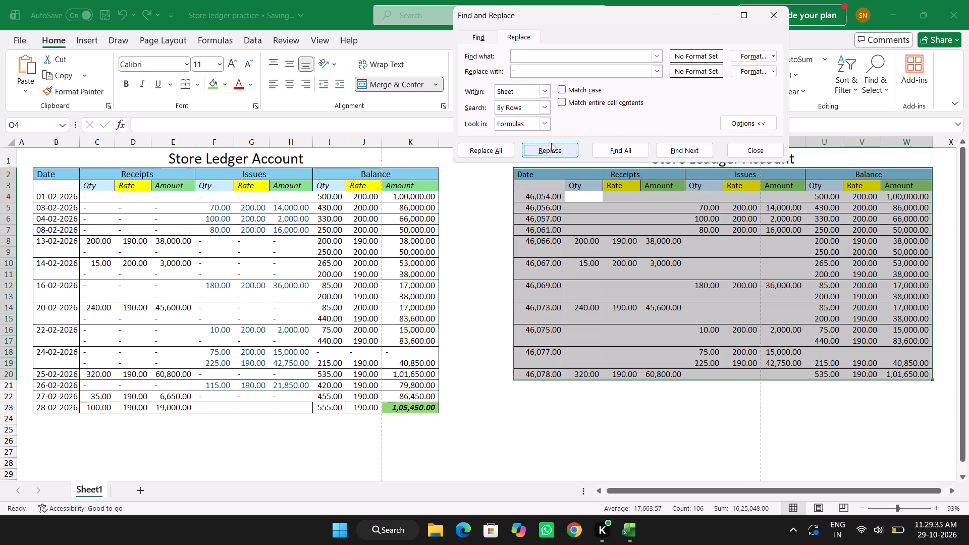
{"action": "left_click", "coordinate": [555, 147]}
{"action": "left_click", "coordinate": [555, 147]}
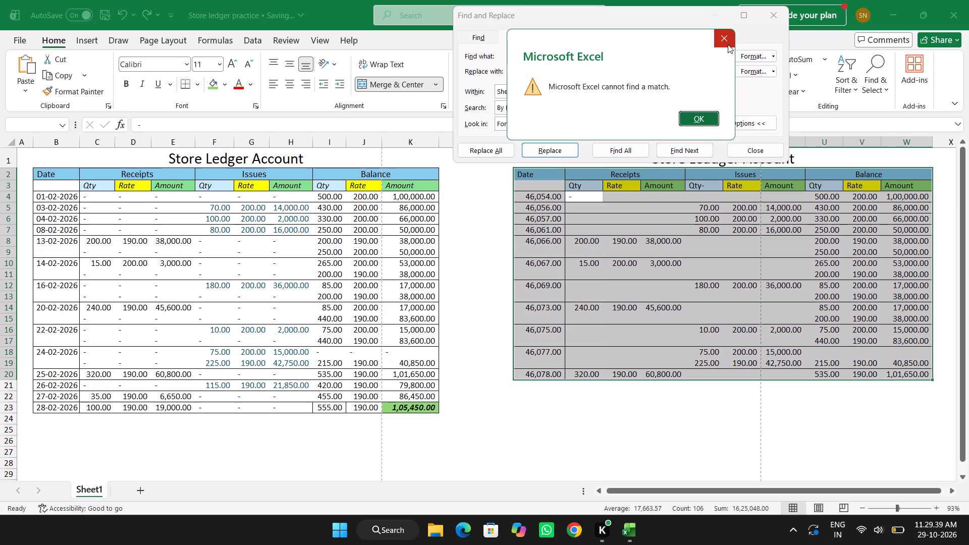
{"action": "left_click", "coordinate": [728, 44]}
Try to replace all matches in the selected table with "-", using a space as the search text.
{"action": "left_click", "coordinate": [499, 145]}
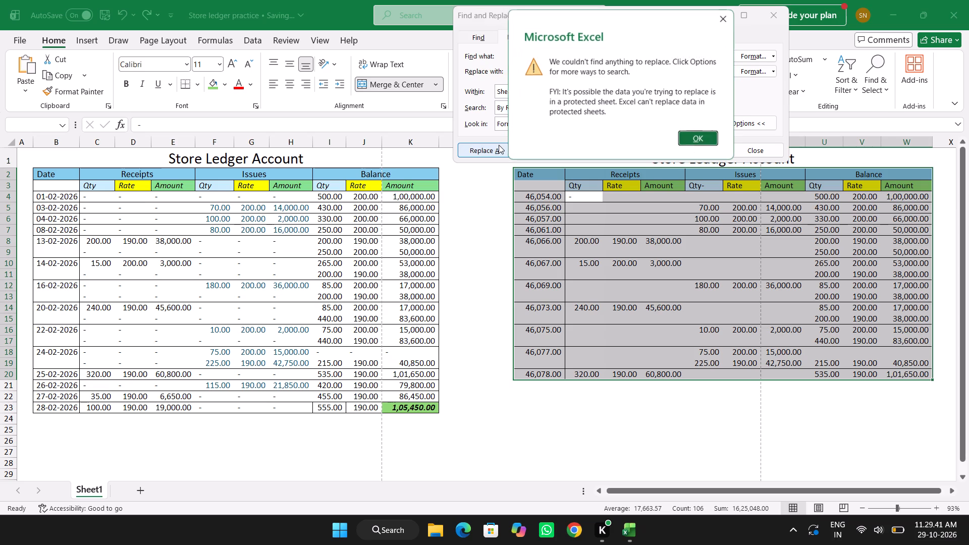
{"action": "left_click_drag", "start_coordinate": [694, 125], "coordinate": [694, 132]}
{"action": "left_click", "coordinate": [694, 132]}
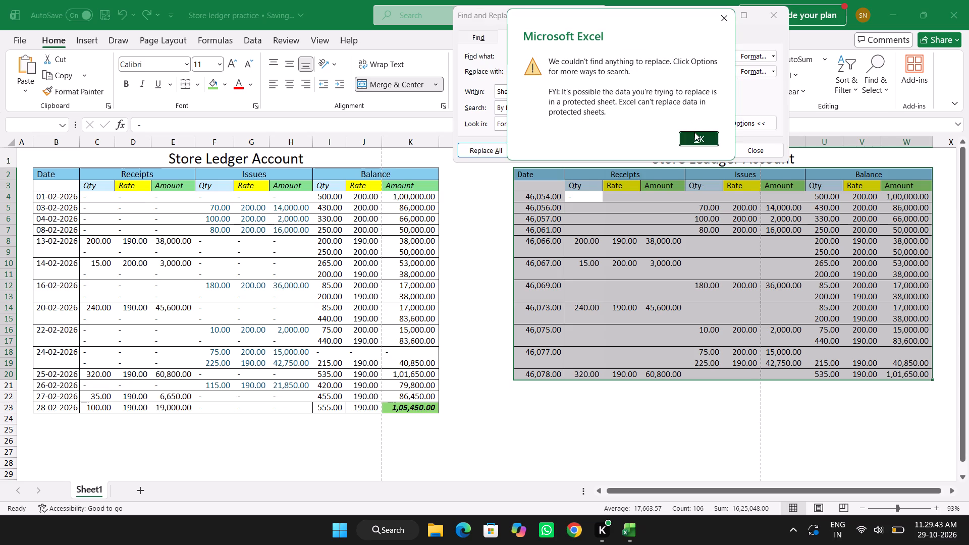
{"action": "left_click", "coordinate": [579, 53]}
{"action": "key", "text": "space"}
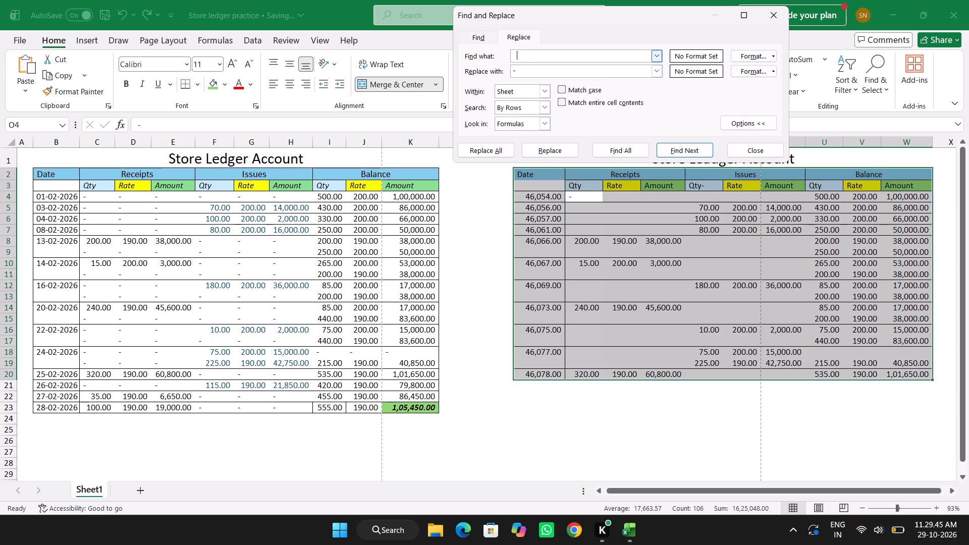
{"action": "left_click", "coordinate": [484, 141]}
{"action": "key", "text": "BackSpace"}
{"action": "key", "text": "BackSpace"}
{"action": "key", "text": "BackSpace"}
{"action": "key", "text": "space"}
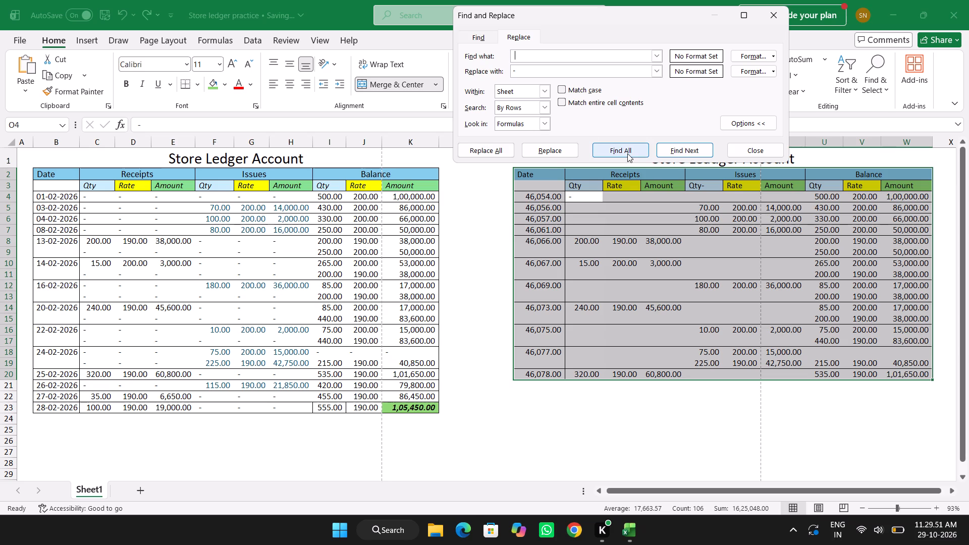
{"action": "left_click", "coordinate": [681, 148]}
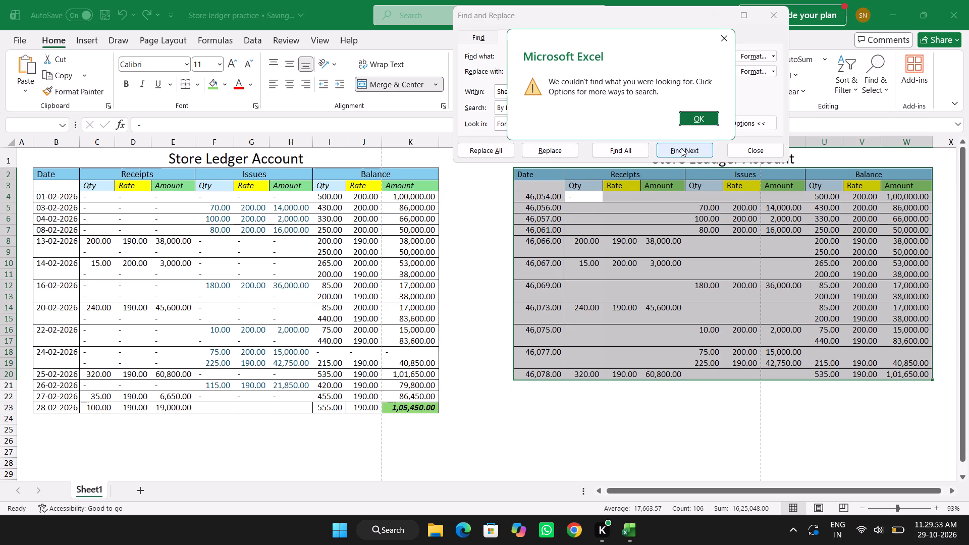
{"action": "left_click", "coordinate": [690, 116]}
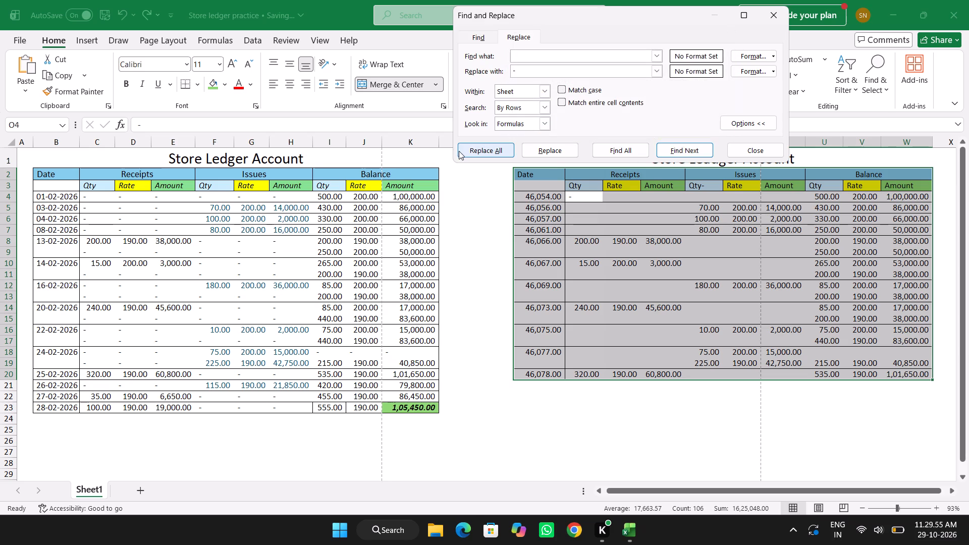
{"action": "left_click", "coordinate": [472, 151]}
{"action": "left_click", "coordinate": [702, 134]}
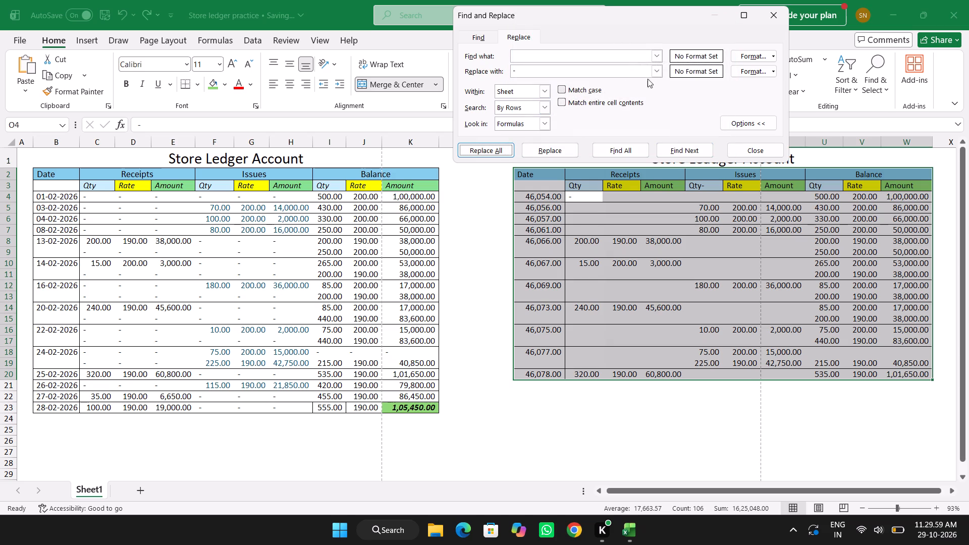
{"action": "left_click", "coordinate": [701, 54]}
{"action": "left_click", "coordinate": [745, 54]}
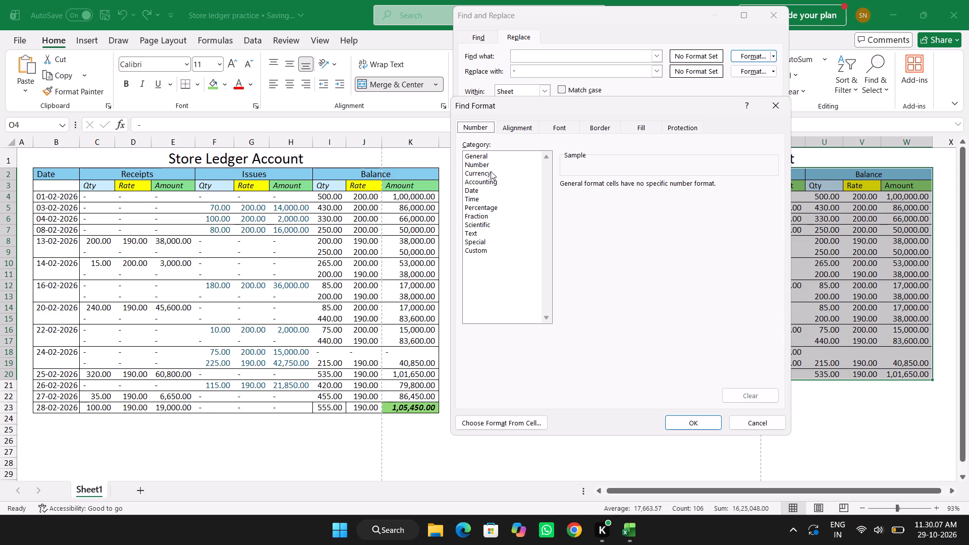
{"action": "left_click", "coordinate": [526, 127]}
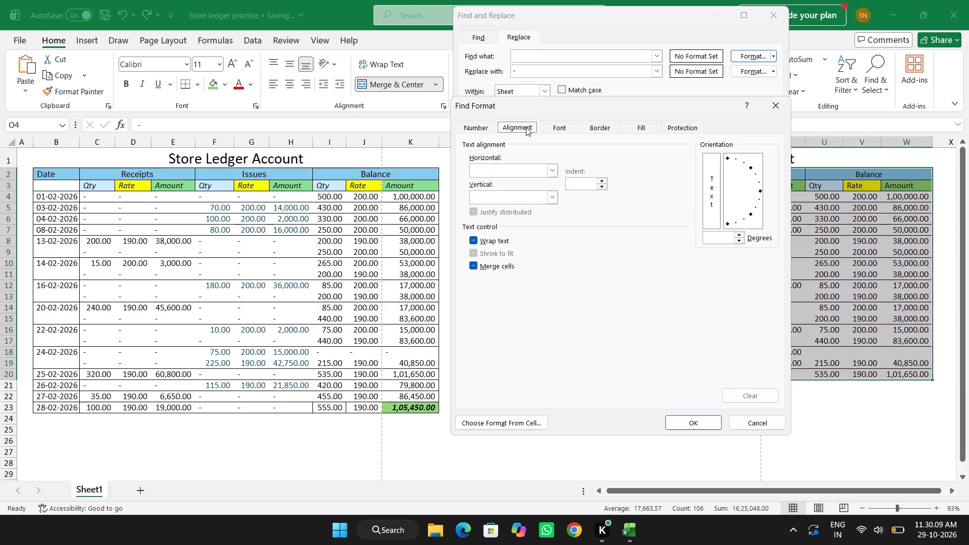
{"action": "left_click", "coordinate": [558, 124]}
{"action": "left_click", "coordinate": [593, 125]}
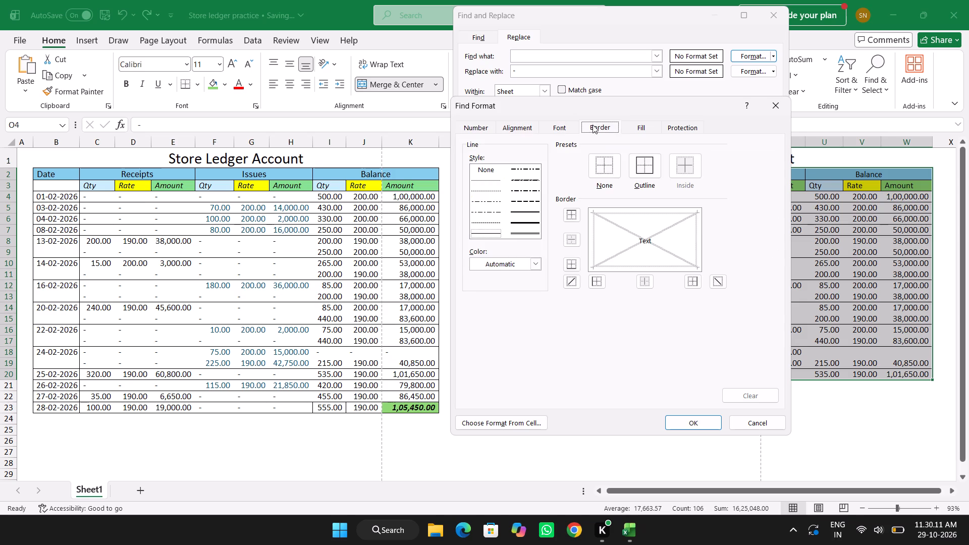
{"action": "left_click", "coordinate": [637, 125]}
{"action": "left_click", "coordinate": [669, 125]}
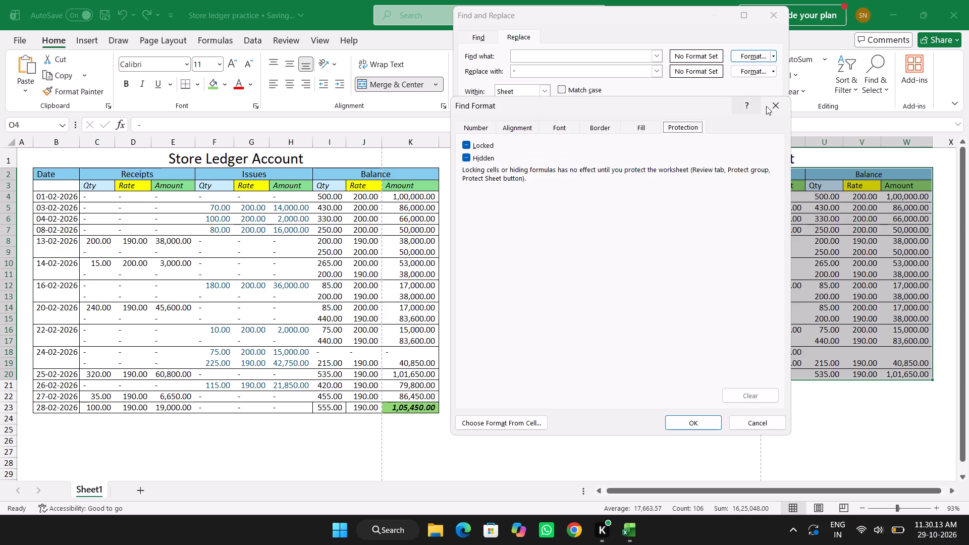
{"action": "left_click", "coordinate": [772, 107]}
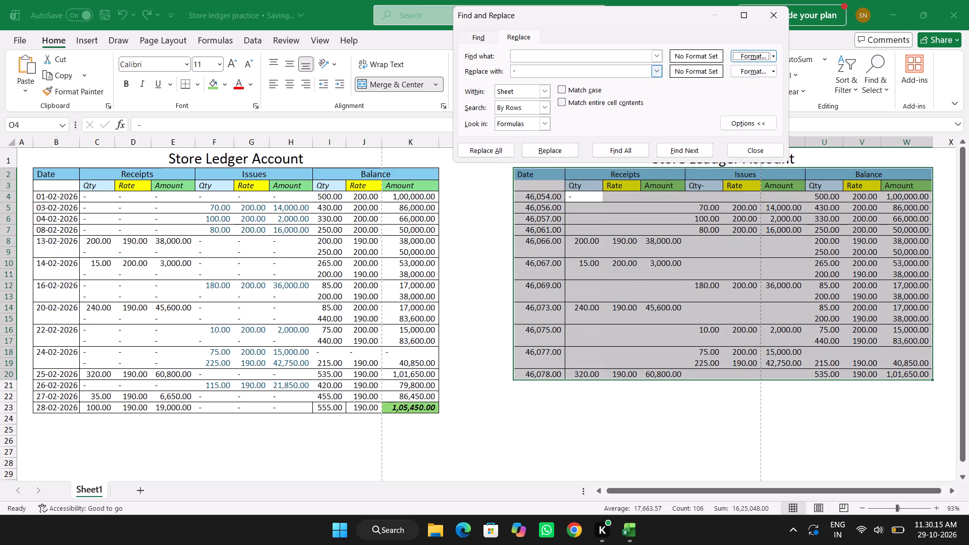
Clear the search text and replace all blank cells of the new table, N2:W20, with "-".
{"action": "left_click", "coordinate": [554, 59]}
{"action": "key", "text": "BackSpace"}
{"action": "key", "text": "BackSpace"}
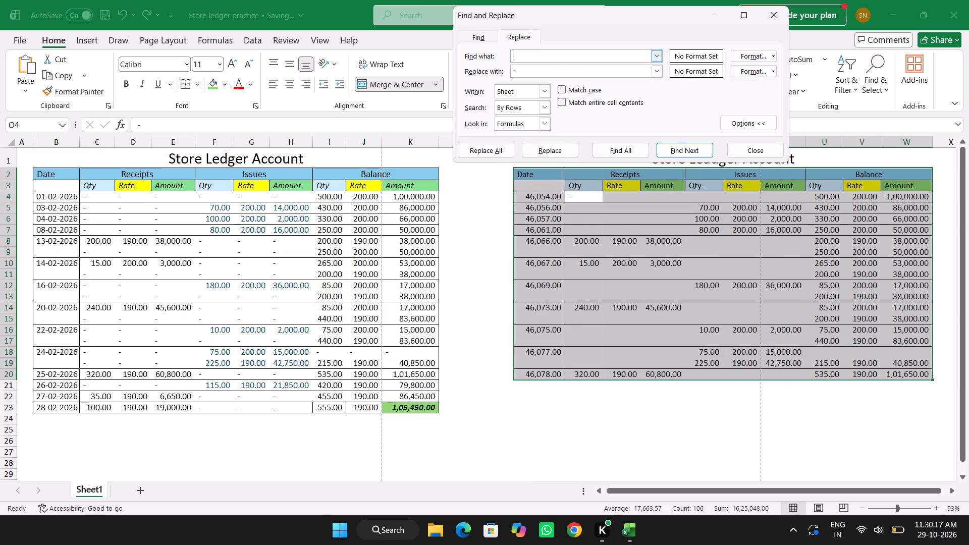
{"action": "type", "text": "pax"}
{"action": "key", "text": "BackSpace"}
{"action": "key", "text": "backslash"}
{"action": "key", "text": "BackSpace"}
{"action": "key", "text": "BackSpace"}
{"action": "key", "text": "BackSpace"}
{"action": "key", "text": "BackSpace"}
{"action": "key", "text": "BackSpace"}
{"action": "key", "text": "minus"}
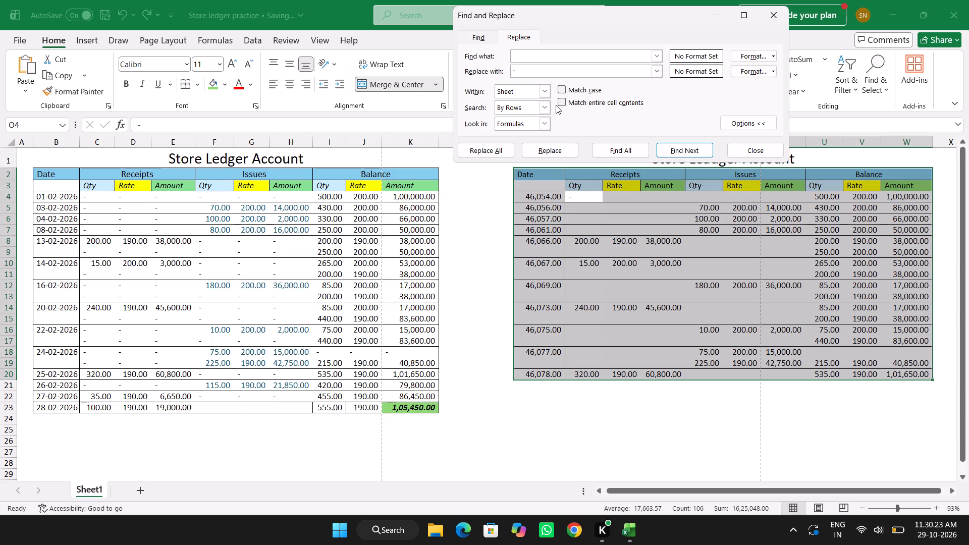
{"action": "left_click", "coordinate": [490, 150]}
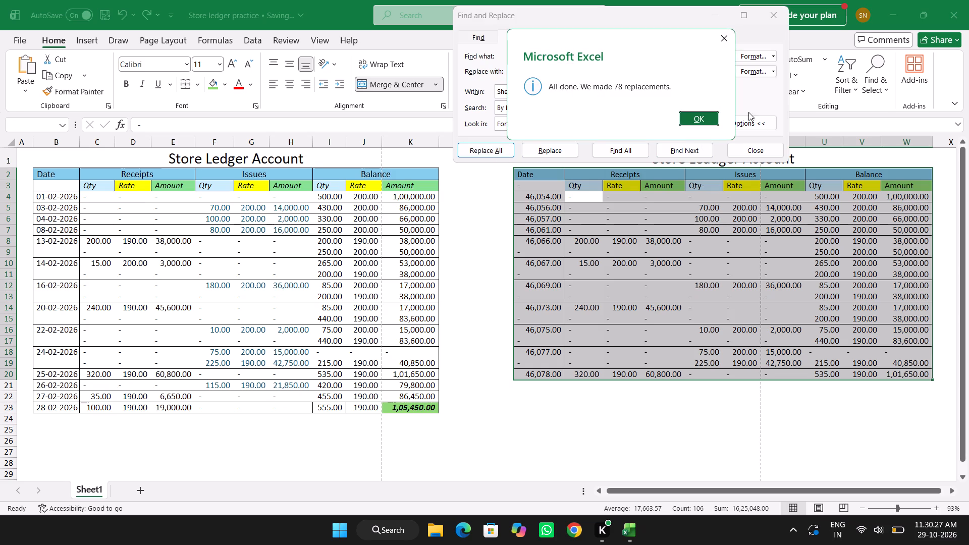
{"action": "left_click", "coordinate": [704, 117]}
{"action": "left_click", "coordinate": [770, 17]}
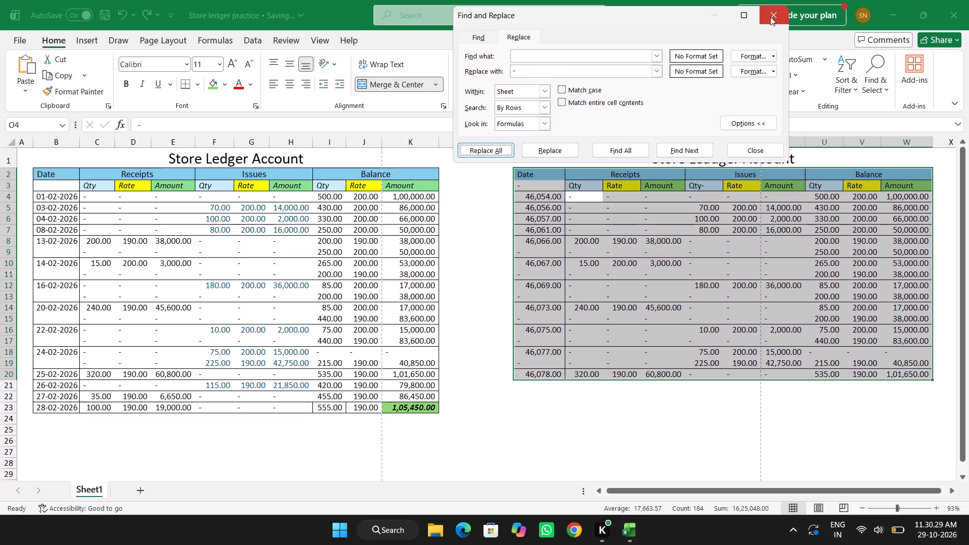
{"action": "left_click", "coordinate": [790, 411]}
Fill the final Balance Amount cell of the new table, W20, with the green theme color.
{"action": "scroll", "coordinate": [790, 411], "scroll_direction": "up", "scroll_amount": 1}
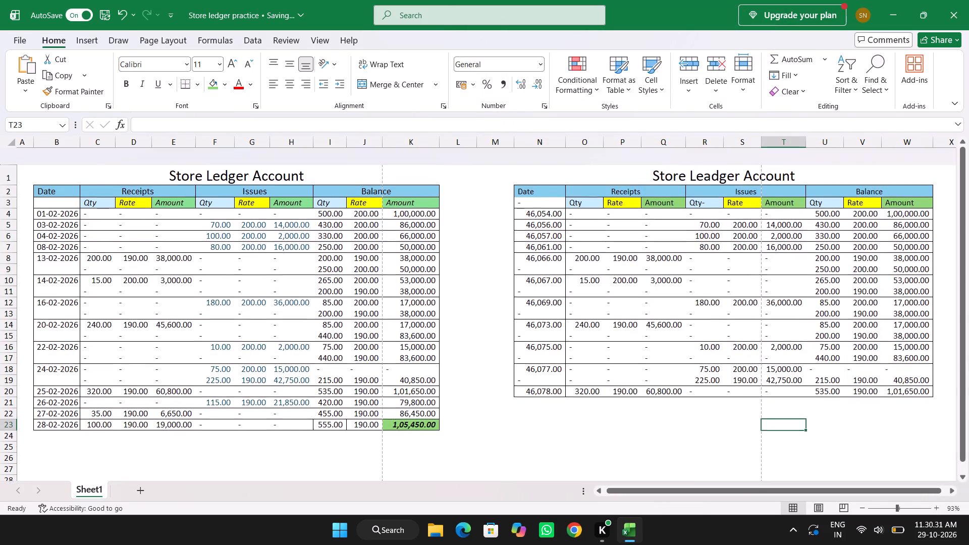
{"action": "scroll", "coordinate": [790, 411], "scroll_direction": "up", "scroll_amount": 3}
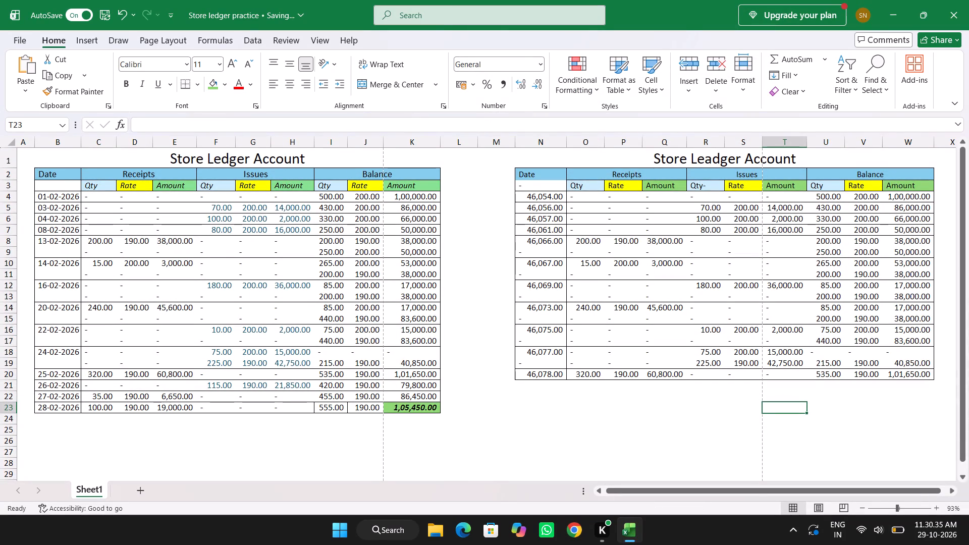
{"action": "scroll", "coordinate": [892, 414], "scroll_direction": "down", "scroll_amount": 1}
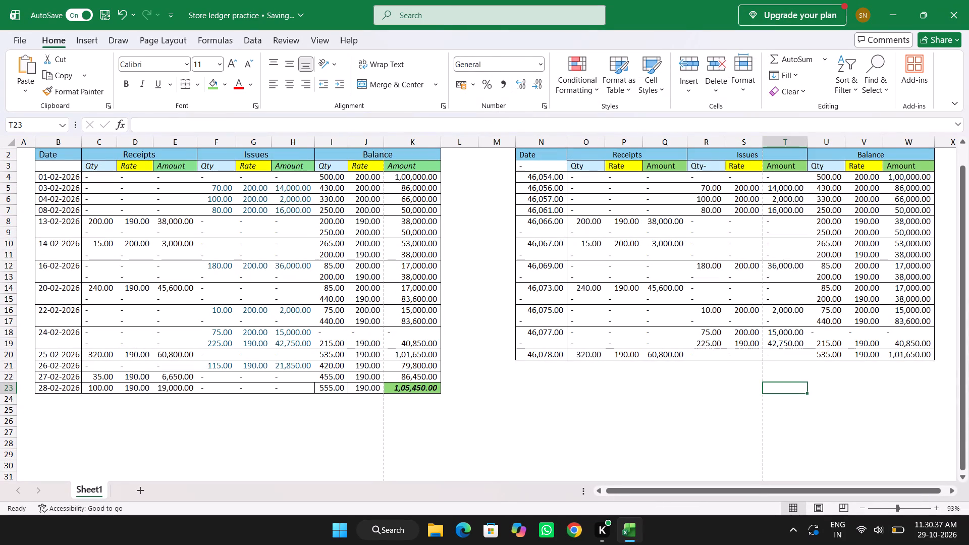
{"action": "left_click", "coordinate": [911, 360]}
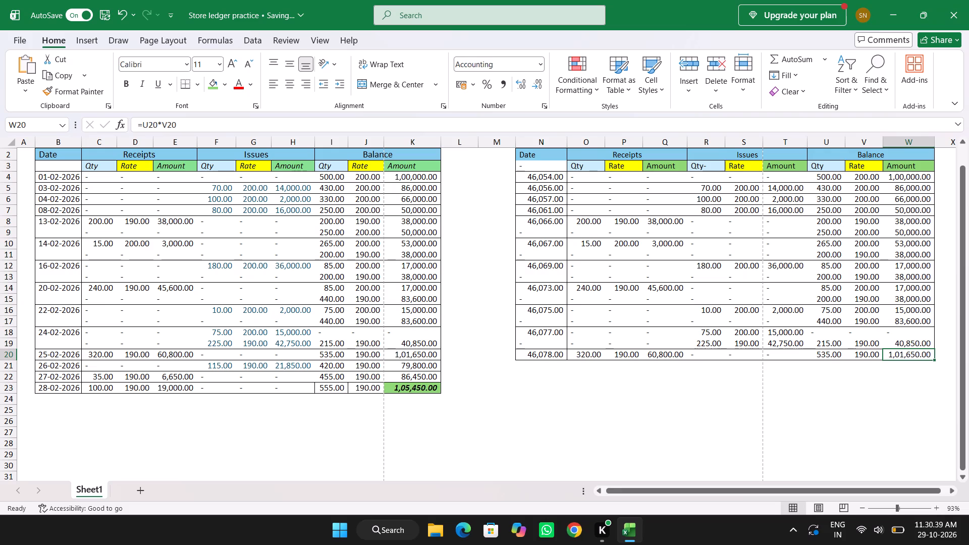
{"action": "key", "text": "h"}
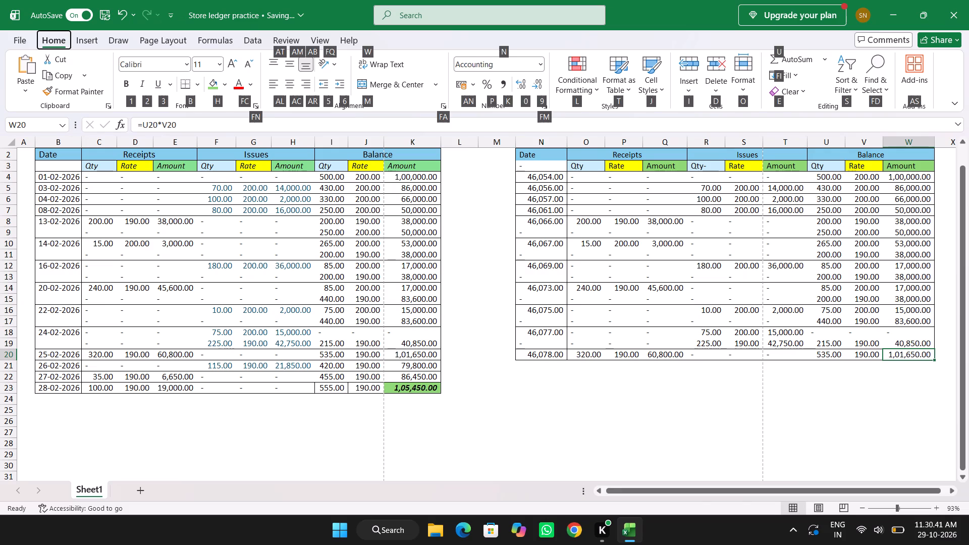
{"action": "key", "text": "h"}
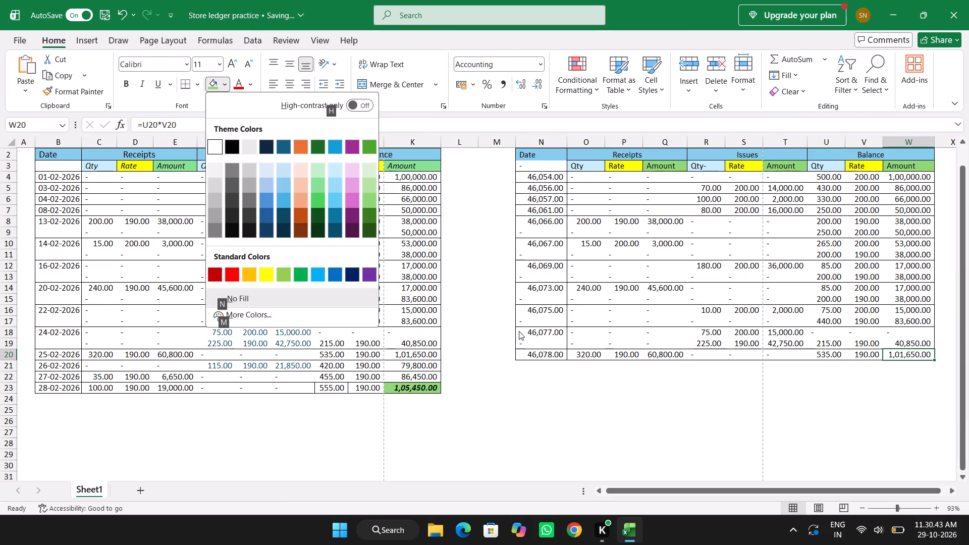
{"action": "left_click", "coordinate": [372, 151]}
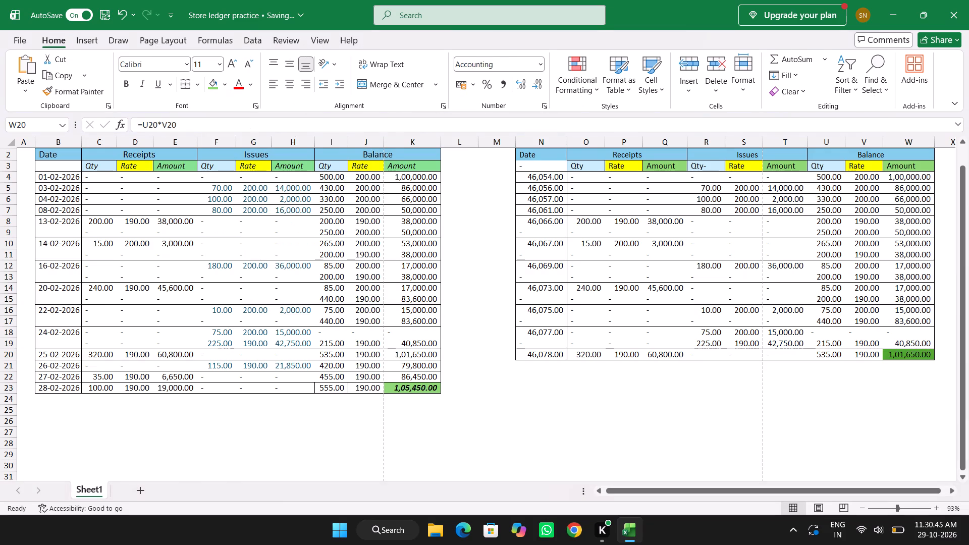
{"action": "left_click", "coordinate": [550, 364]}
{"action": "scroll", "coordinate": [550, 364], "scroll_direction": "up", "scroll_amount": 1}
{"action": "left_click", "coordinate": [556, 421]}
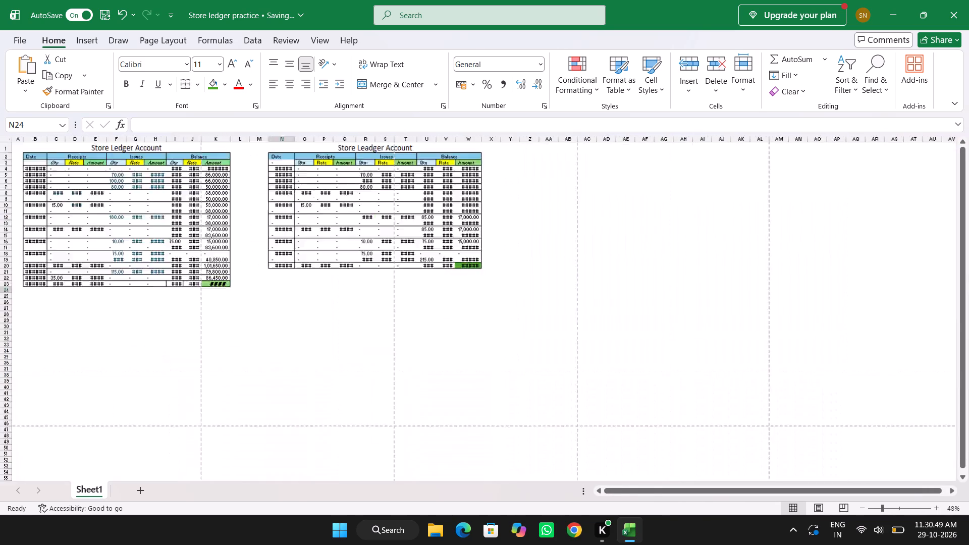
Insert a PivotTable based on the new ledger table, range N3:W20, on a new worksheet.
{"action": "scroll", "coordinate": [374, 384], "scroll_direction": "up", "scroll_amount": 1}
{"action": "scroll", "coordinate": [374, 384], "scroll_direction": "right", "scroll_amount": 1}
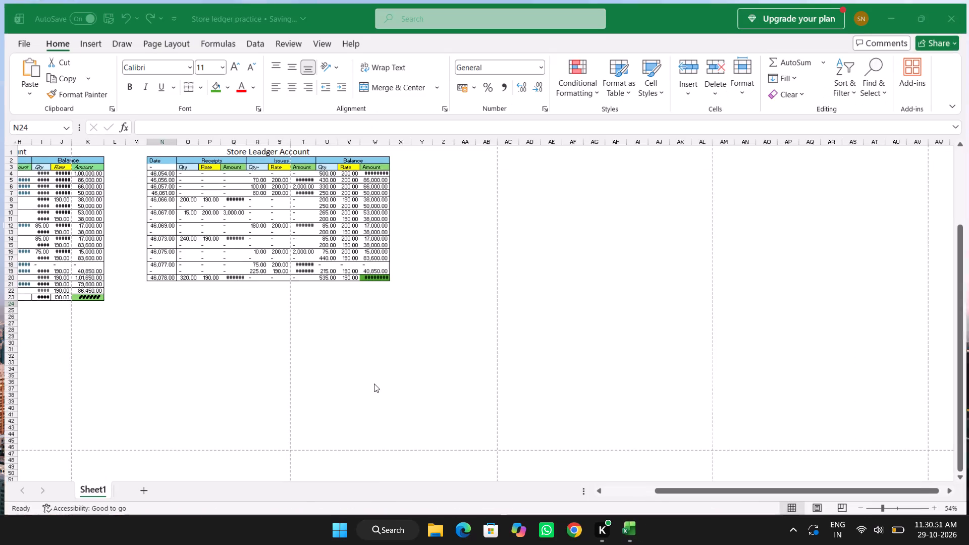
{"action": "scroll", "coordinate": [215, 319], "scroll_direction": "right", "scroll_amount": 2}
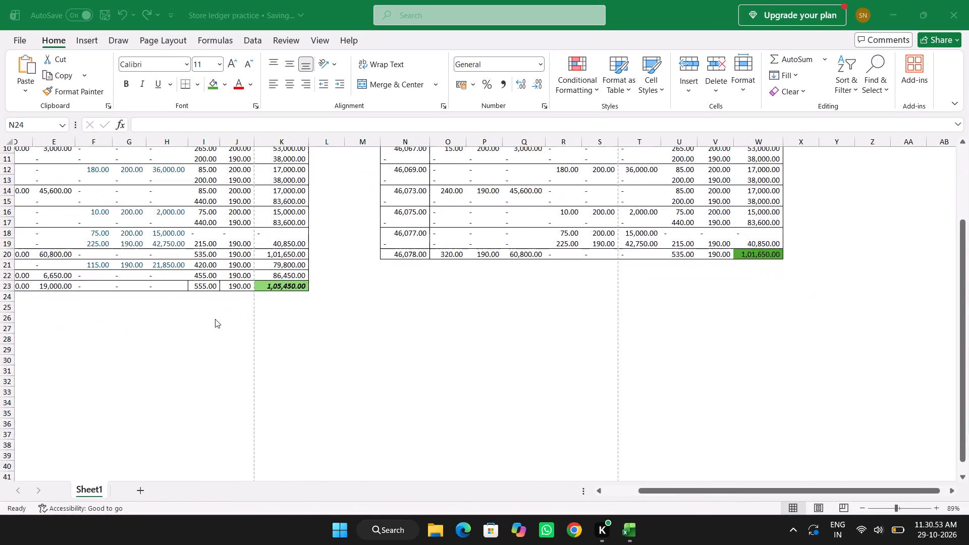
{"action": "scroll", "coordinate": [215, 319], "scroll_direction": "up", "scroll_amount": 1}
{"action": "scroll", "coordinate": [215, 319], "scroll_direction": "left", "scroll_amount": 1}
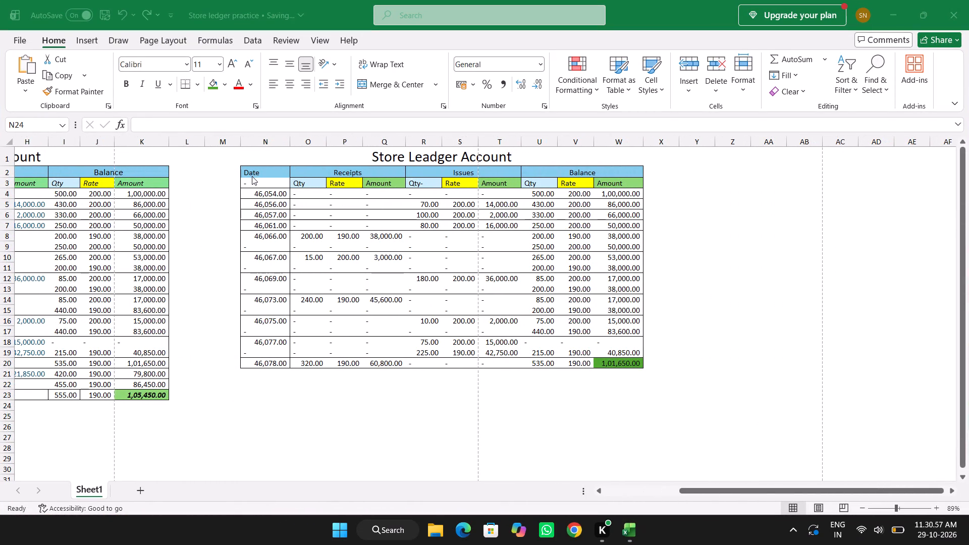
{"action": "left_click_drag", "start_coordinate": [253, 173], "coordinate": [591, 353]}
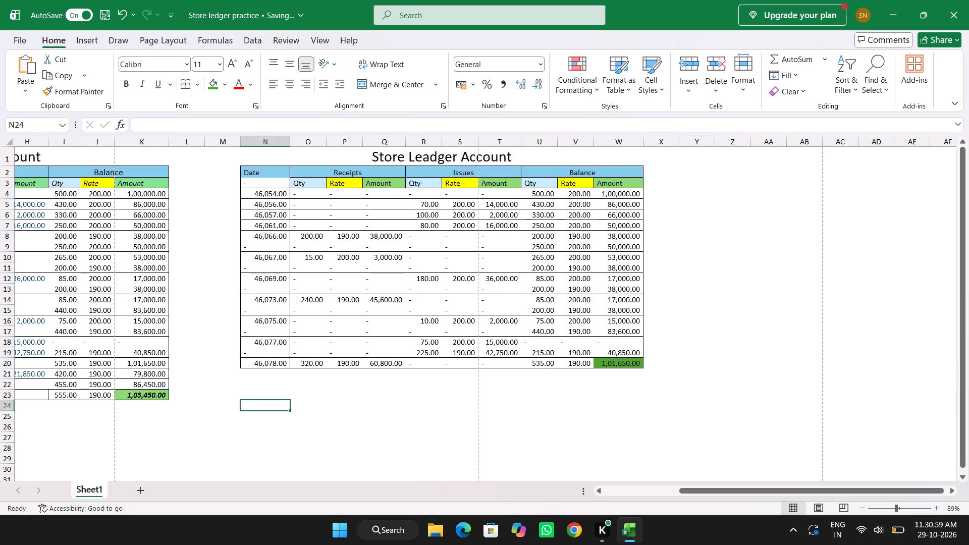
{"action": "left_click_drag", "start_coordinate": [591, 353], "coordinate": [606, 361]}
{"action": "left_click_drag", "start_coordinate": [606, 361], "coordinate": [257, 203]}
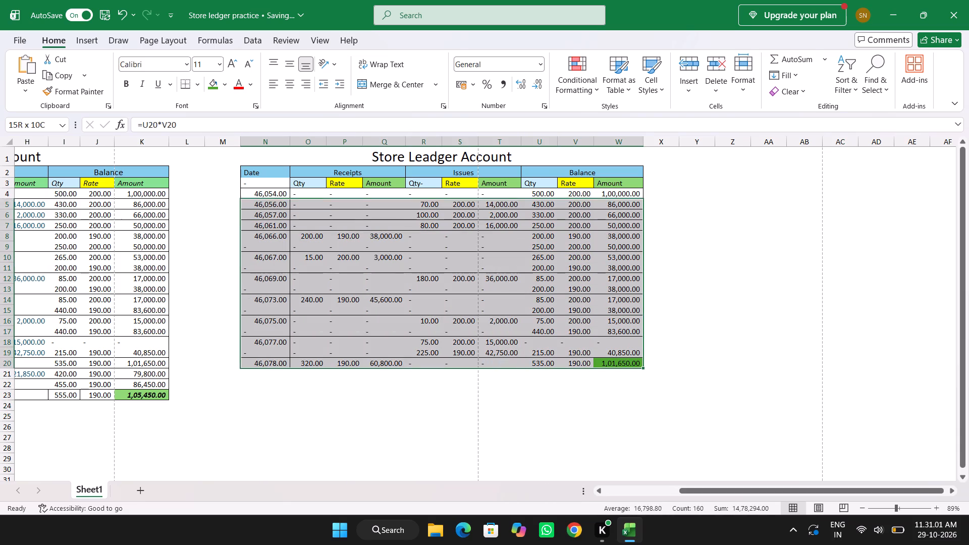
{"action": "left_click_drag", "start_coordinate": [257, 203], "coordinate": [267, 177]}
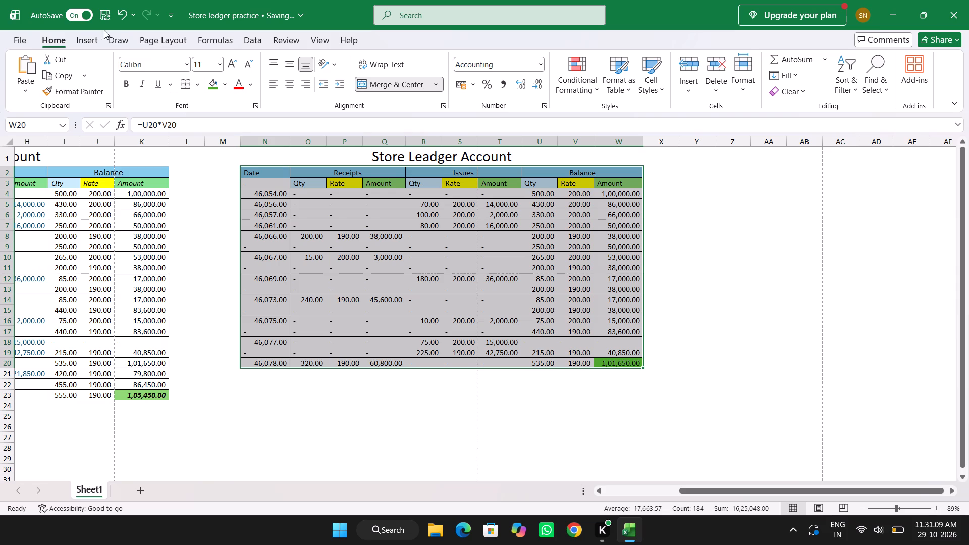
{"action": "left_click", "coordinate": [81, 38]}
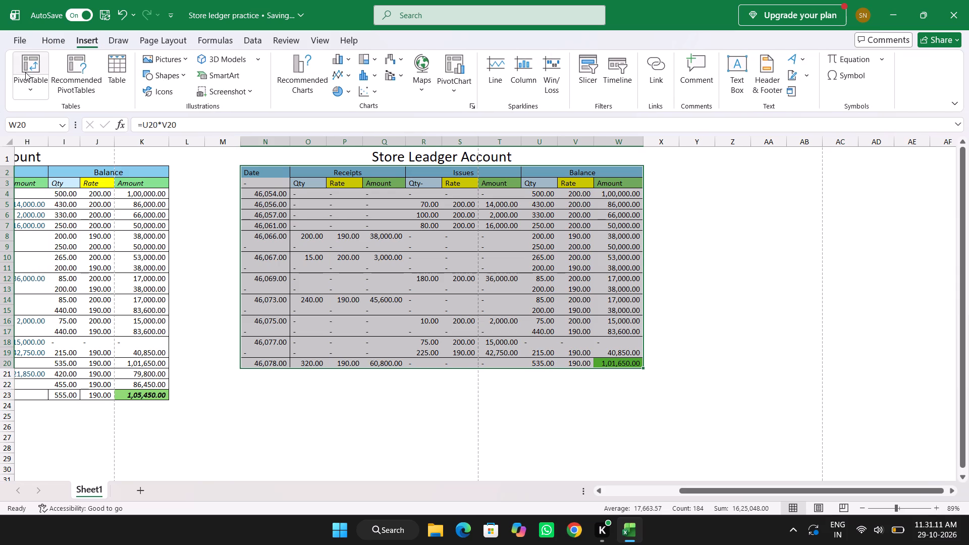
{"action": "left_click", "coordinate": [25, 72]}
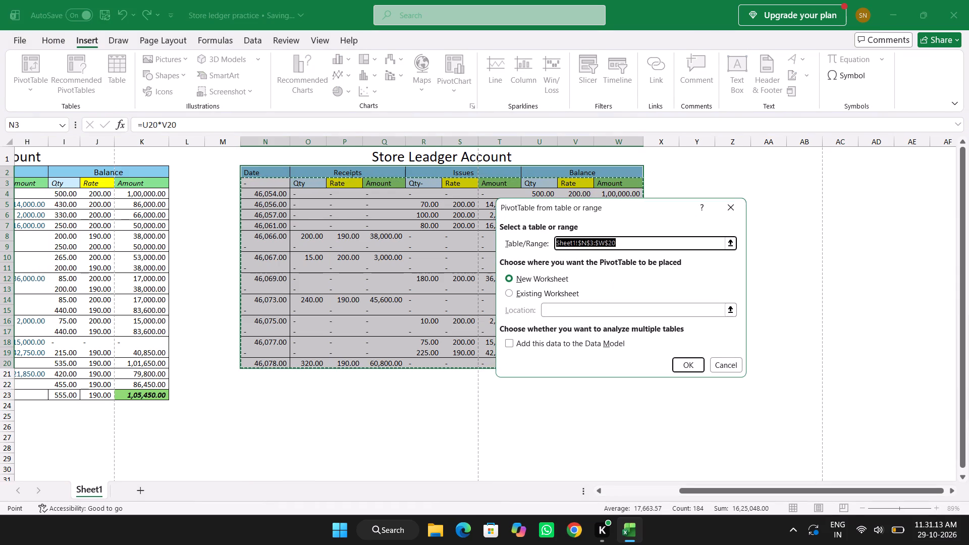
{"action": "left_click", "coordinate": [680, 369]}
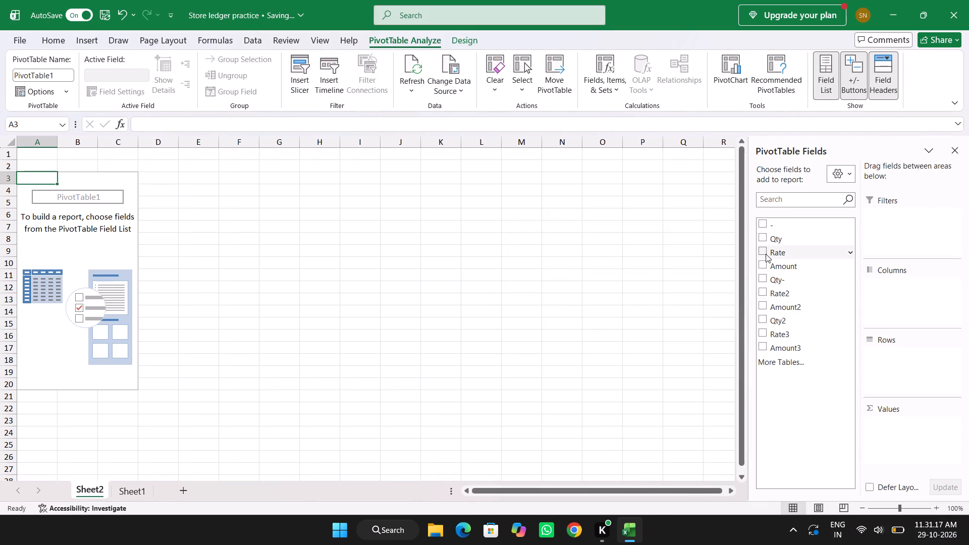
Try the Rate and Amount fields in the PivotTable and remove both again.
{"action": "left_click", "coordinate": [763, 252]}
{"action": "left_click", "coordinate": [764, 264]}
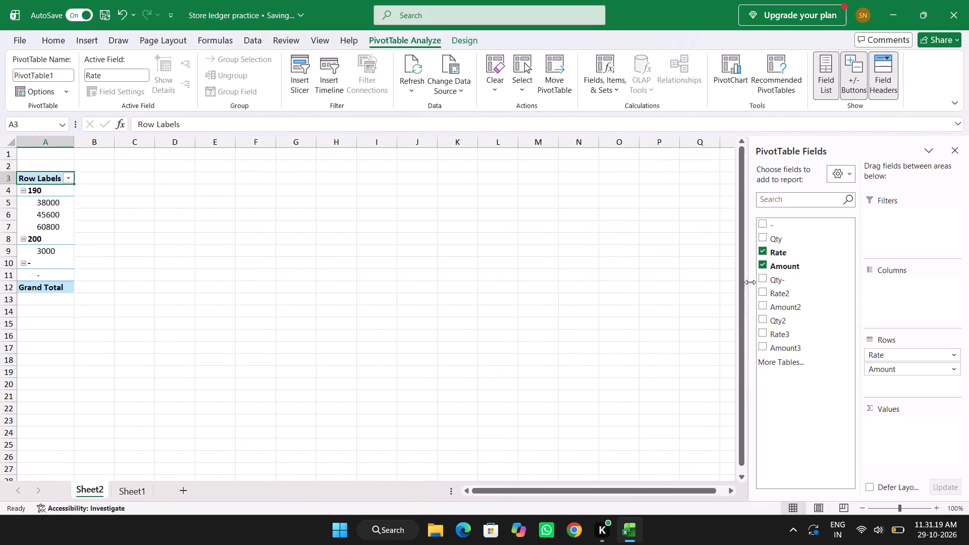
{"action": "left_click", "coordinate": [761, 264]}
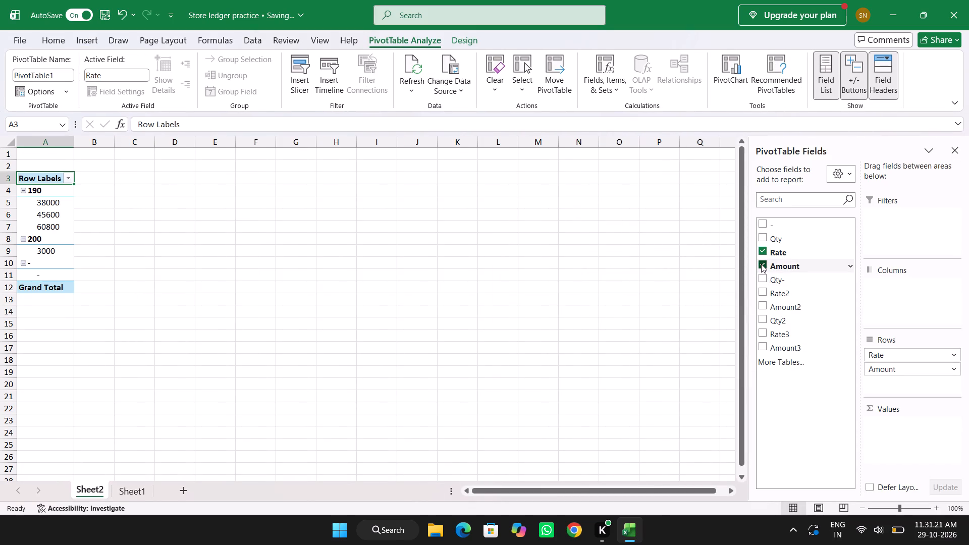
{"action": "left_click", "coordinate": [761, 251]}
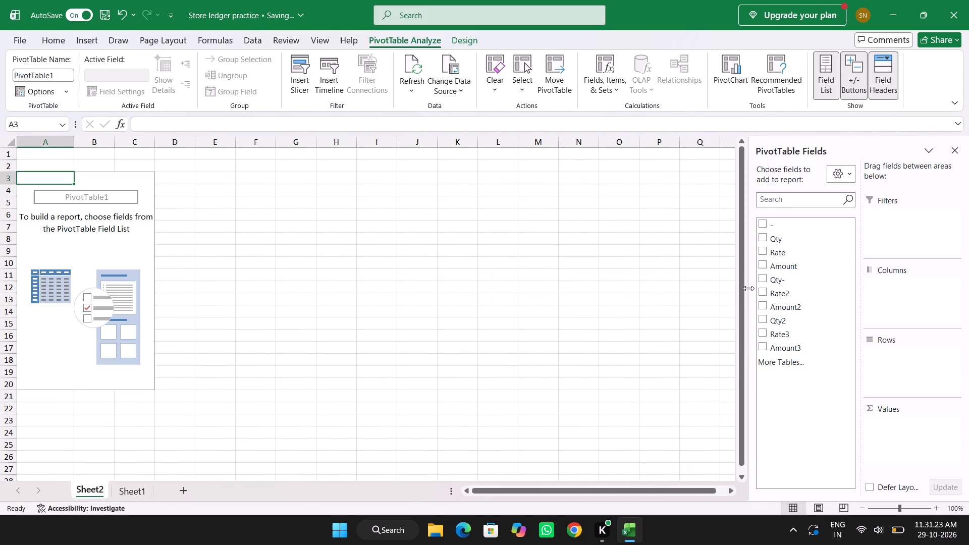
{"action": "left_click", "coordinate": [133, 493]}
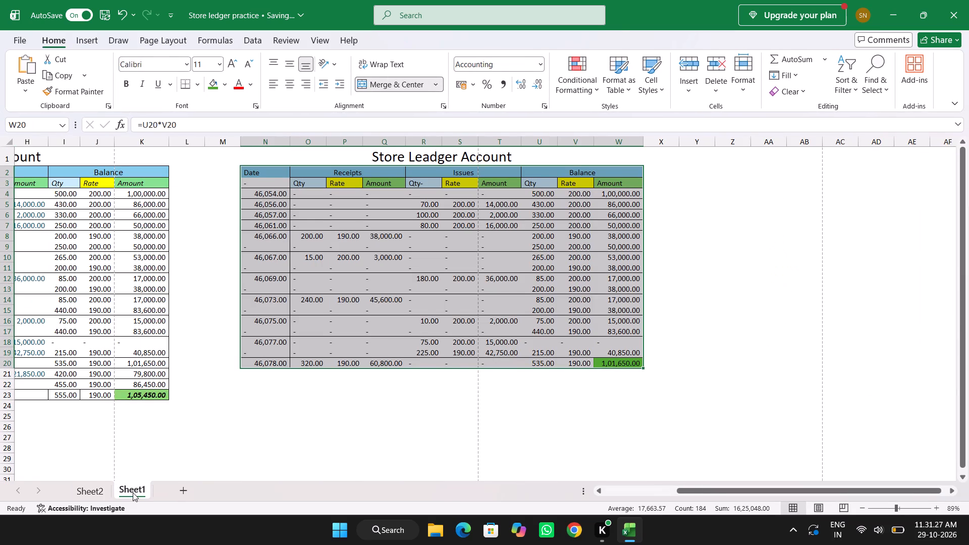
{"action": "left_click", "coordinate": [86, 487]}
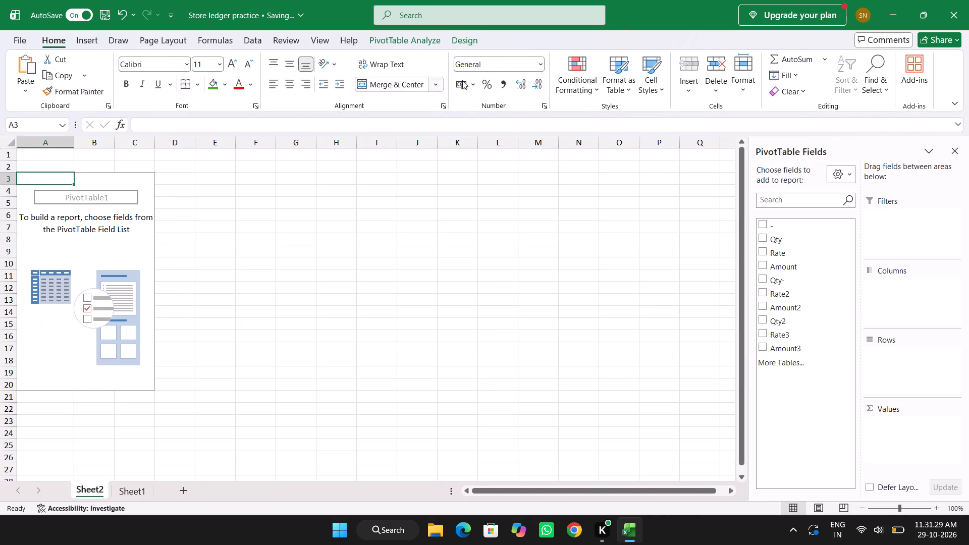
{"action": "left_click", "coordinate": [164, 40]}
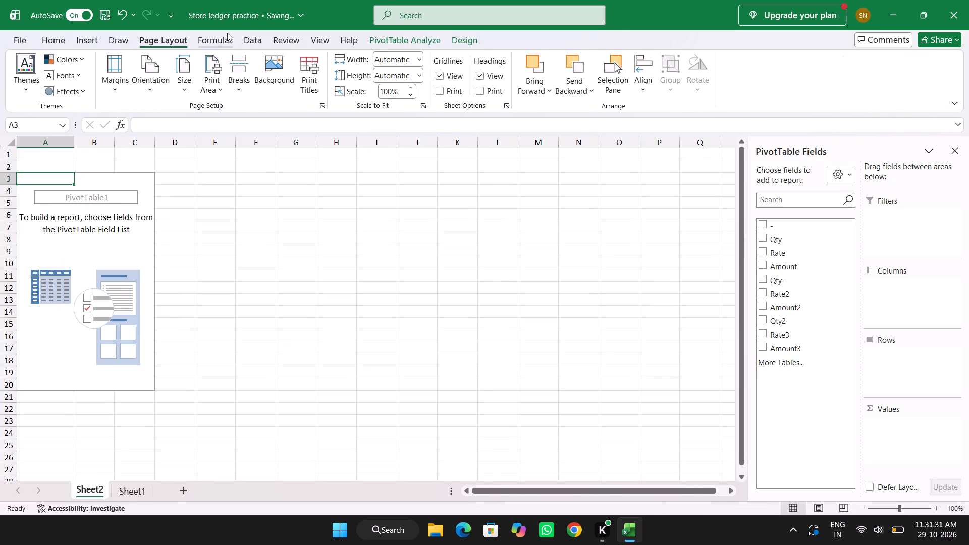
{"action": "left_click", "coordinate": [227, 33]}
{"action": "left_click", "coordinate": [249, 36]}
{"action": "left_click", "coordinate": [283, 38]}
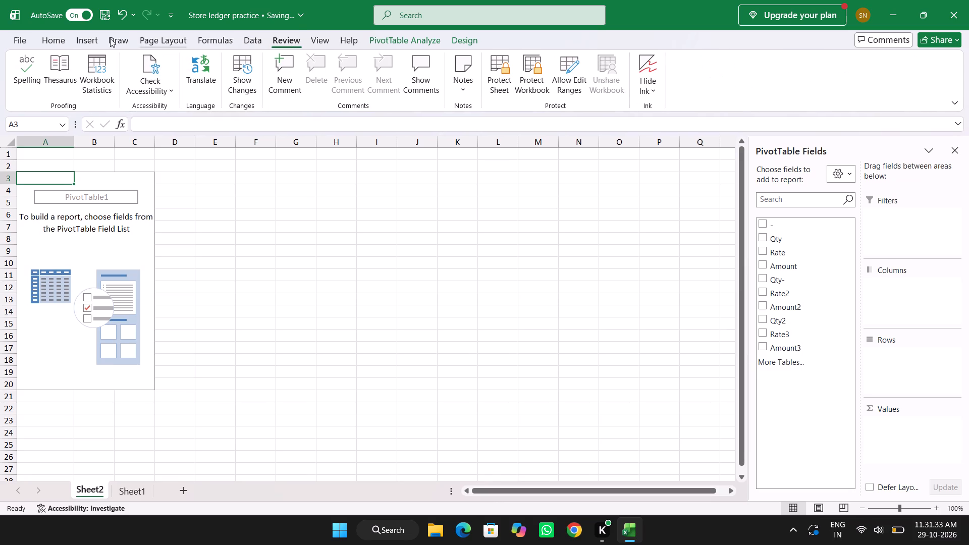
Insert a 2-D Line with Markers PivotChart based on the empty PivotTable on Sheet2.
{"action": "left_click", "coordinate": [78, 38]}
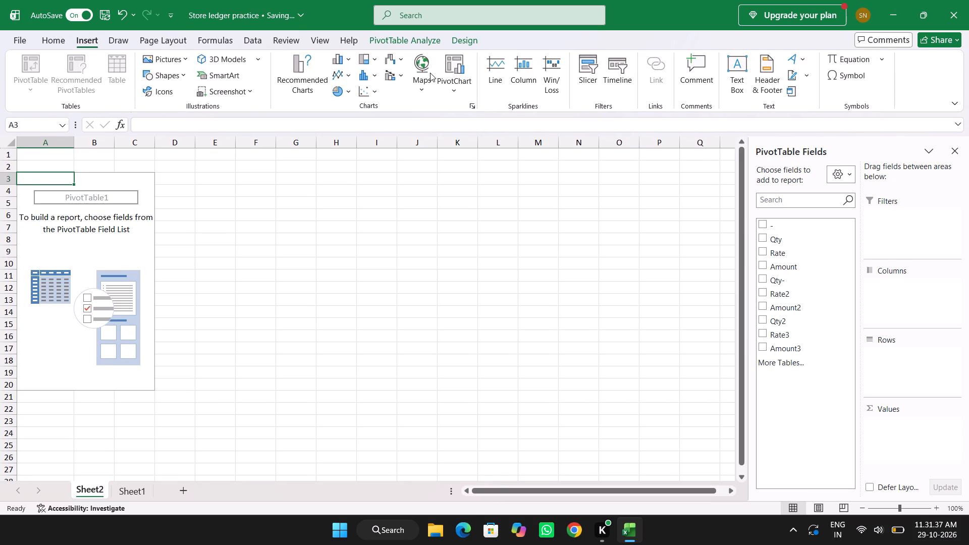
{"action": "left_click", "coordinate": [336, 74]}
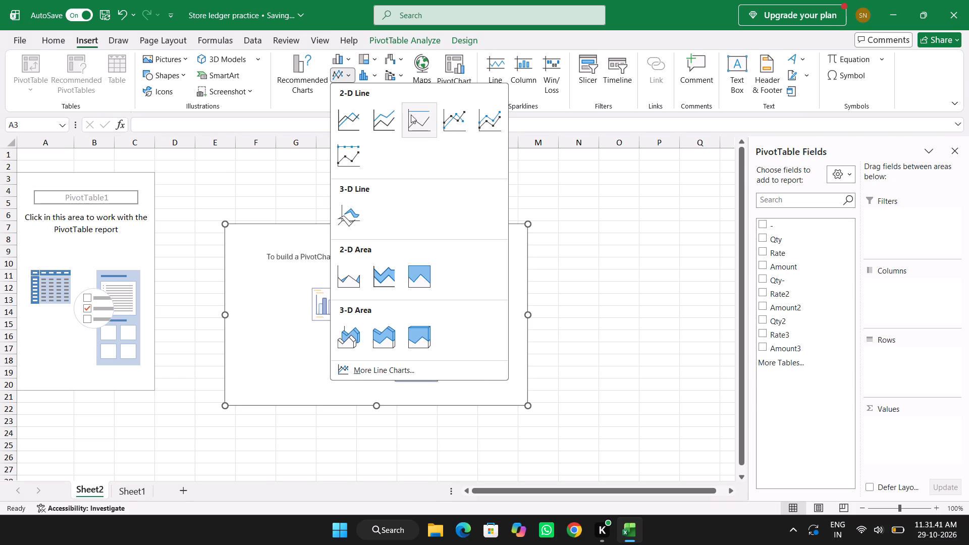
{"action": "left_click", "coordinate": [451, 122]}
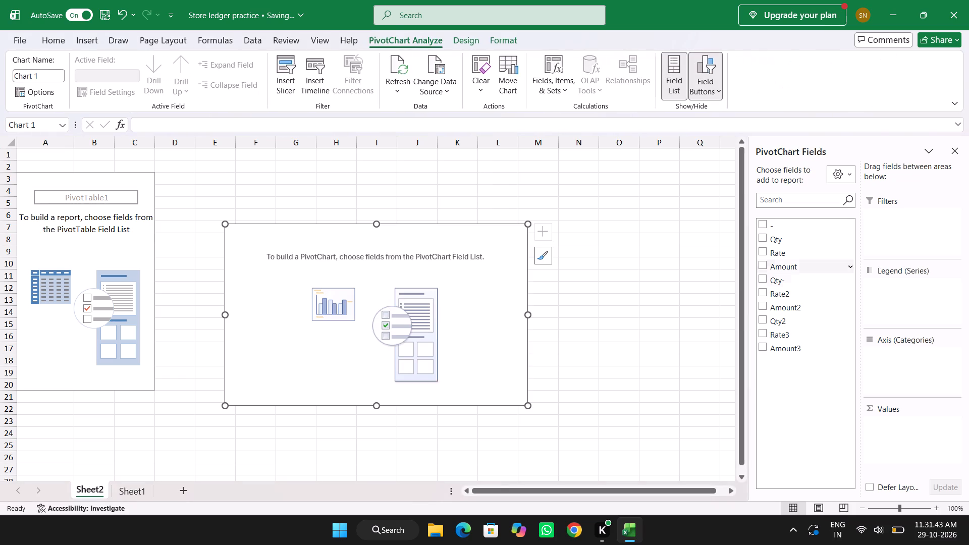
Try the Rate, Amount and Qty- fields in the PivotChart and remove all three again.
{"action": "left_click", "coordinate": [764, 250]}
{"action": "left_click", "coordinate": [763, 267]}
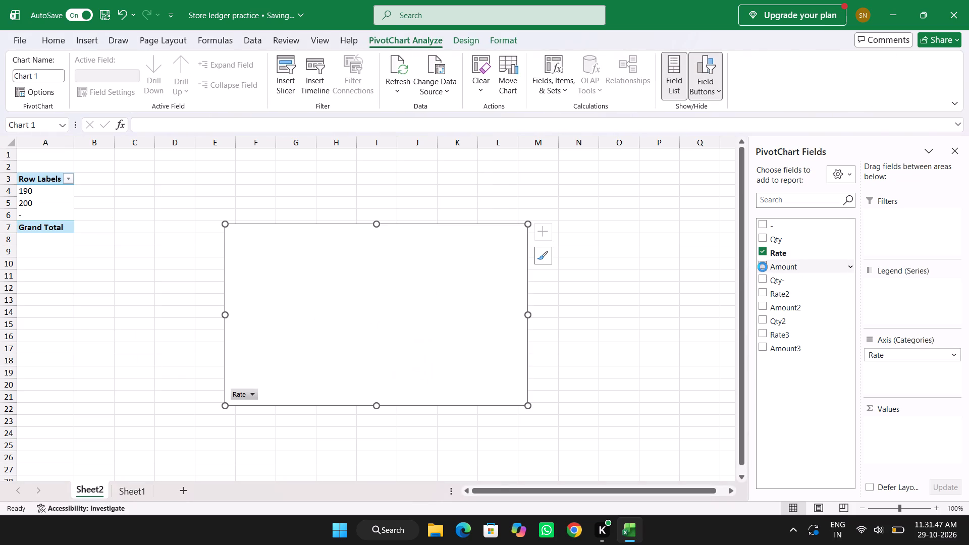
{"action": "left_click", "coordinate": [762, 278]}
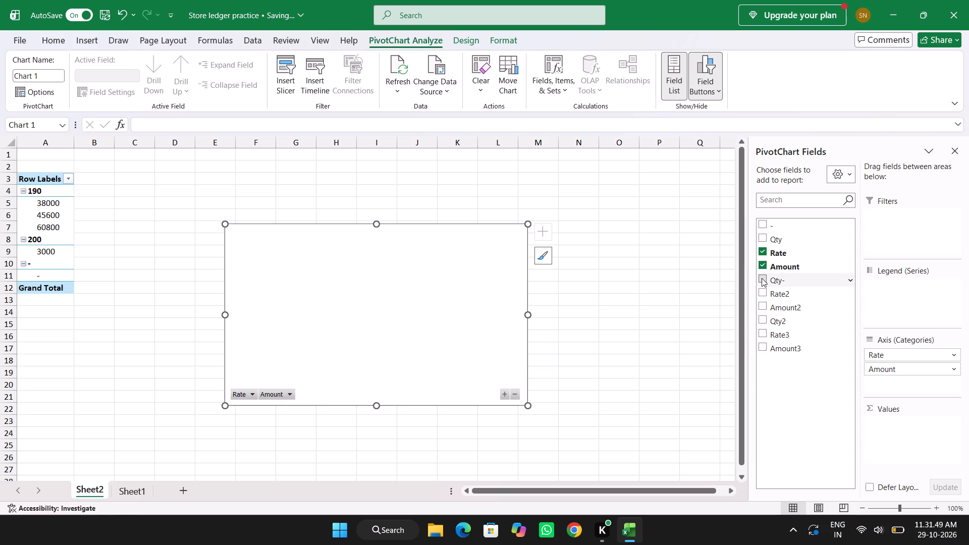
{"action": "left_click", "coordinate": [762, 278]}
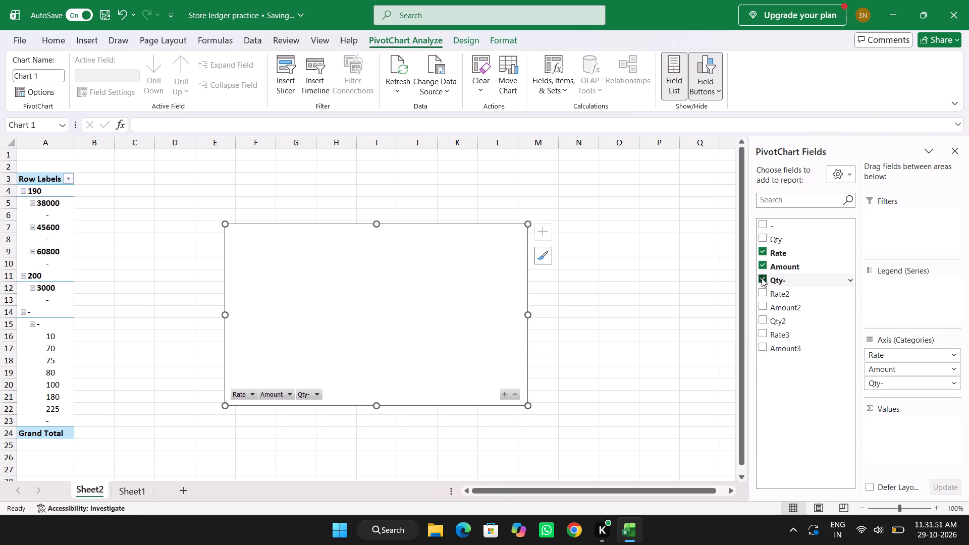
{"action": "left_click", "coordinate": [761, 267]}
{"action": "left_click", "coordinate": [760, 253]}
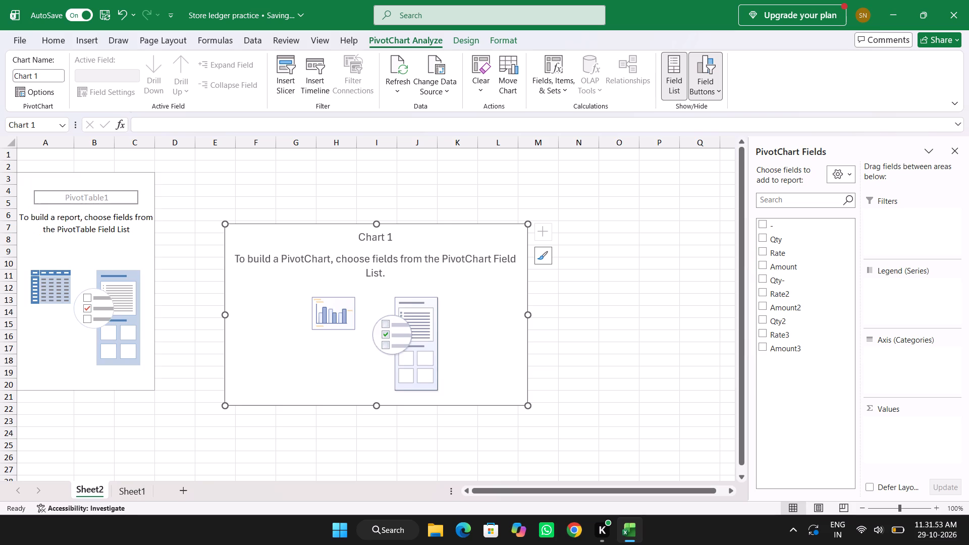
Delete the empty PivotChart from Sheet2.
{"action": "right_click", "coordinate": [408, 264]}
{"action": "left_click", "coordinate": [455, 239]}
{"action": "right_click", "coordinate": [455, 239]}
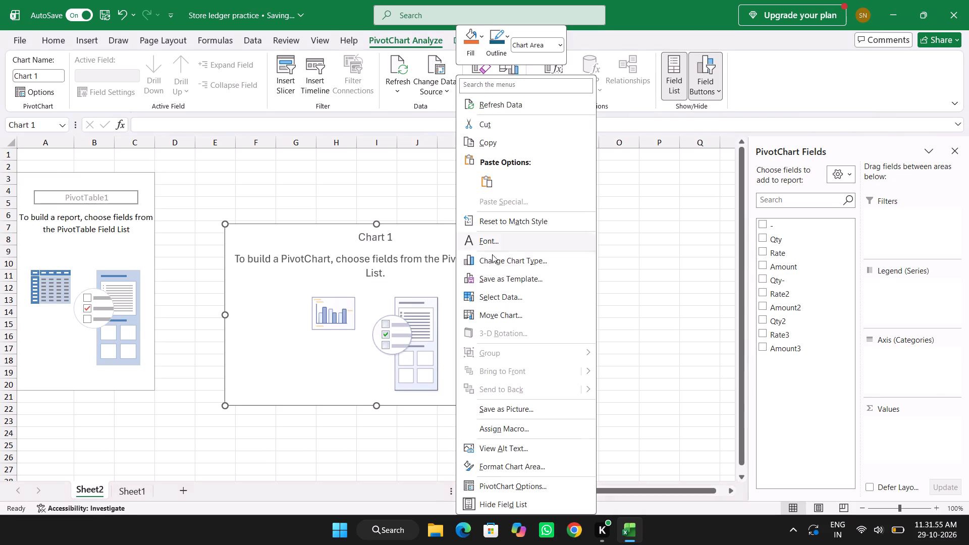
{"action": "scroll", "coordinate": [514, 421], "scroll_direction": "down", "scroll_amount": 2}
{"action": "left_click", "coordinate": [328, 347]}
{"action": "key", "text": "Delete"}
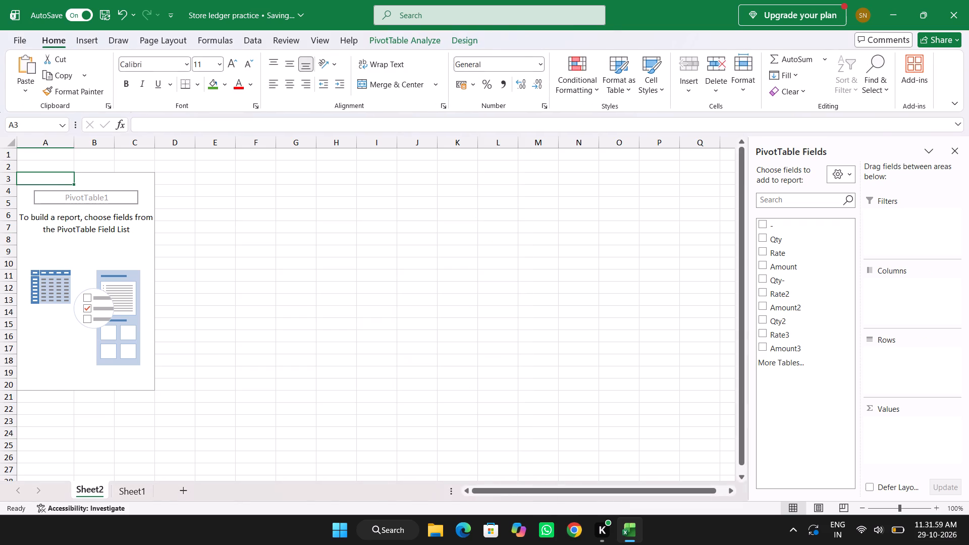
Return to Sheet1 and select the whole new ledger table, N2:W20.
{"action": "left_click", "coordinate": [139, 488]}
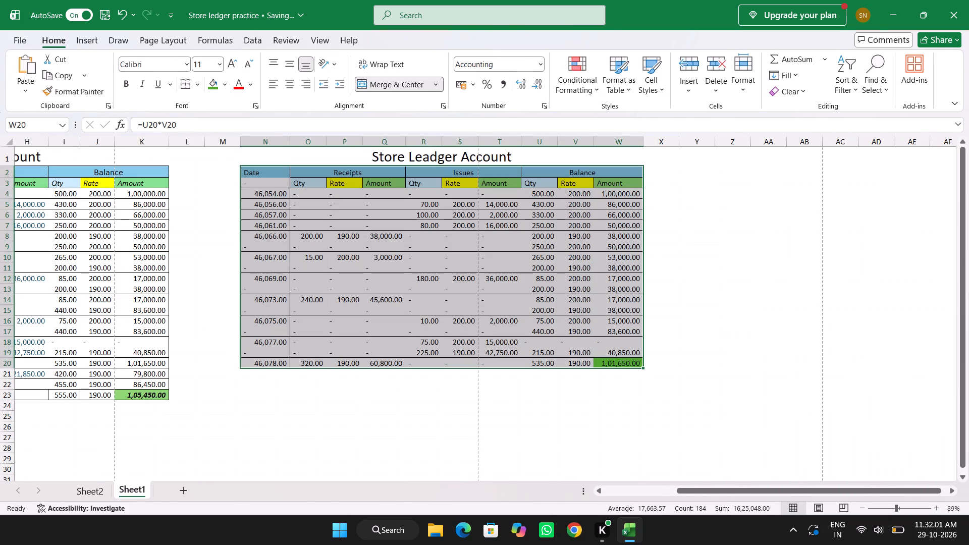
{"action": "right_click", "coordinate": [341, 384]}
{"action": "left_click", "coordinate": [287, 404]}
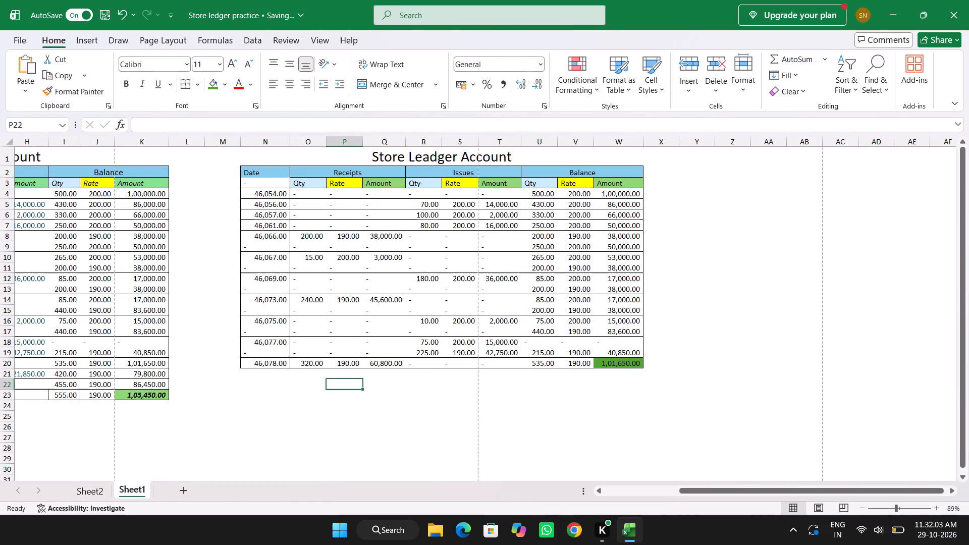
{"action": "left_click_drag", "start_coordinate": [266, 168], "coordinate": [609, 335]}
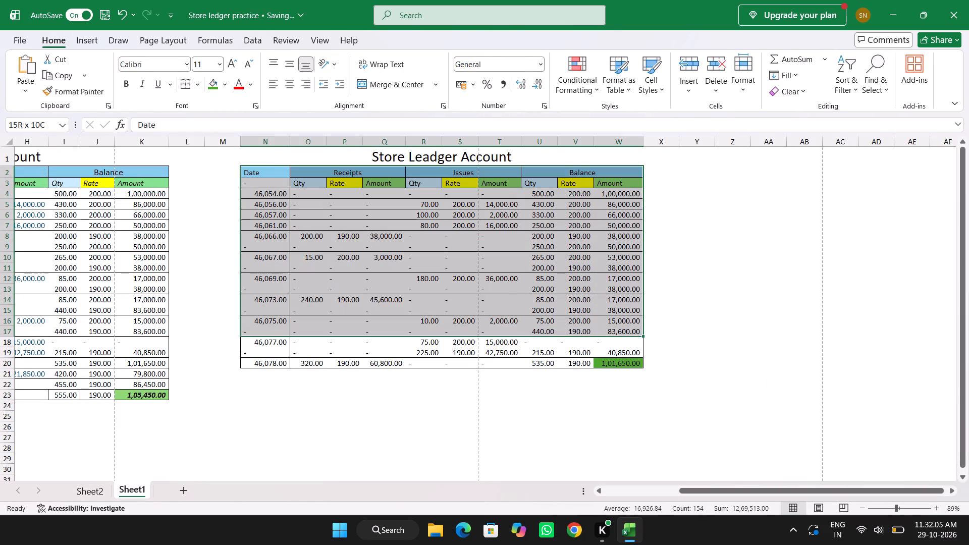
{"action": "left_click_drag", "start_coordinate": [609, 335], "coordinate": [609, 361]}
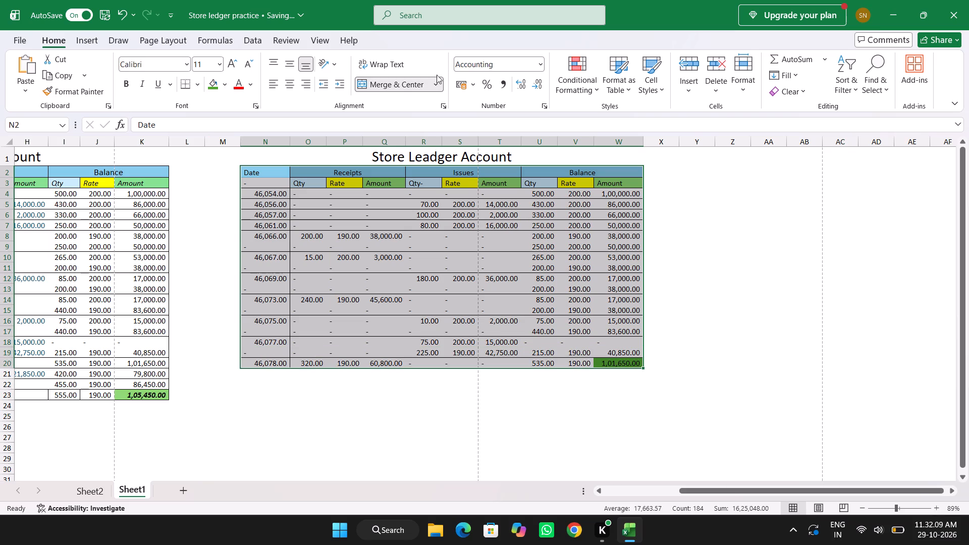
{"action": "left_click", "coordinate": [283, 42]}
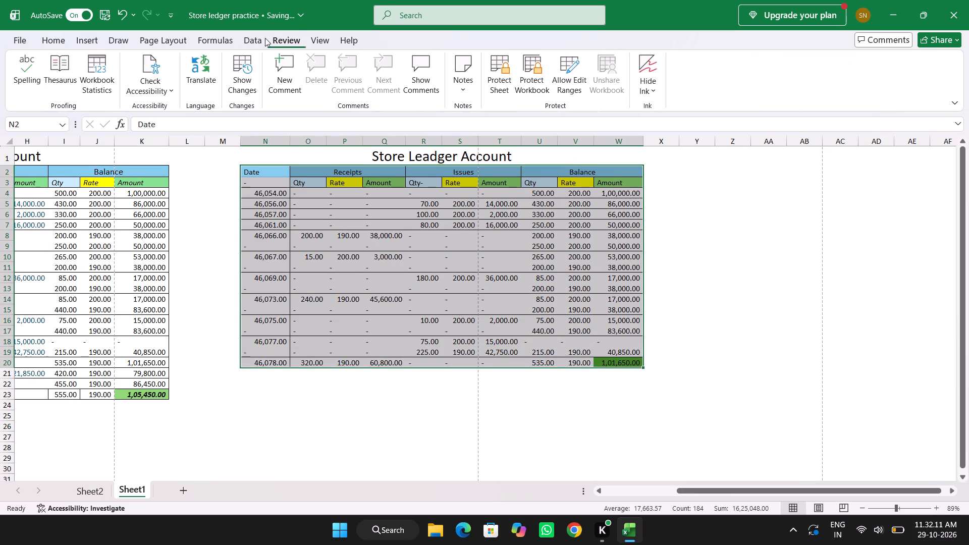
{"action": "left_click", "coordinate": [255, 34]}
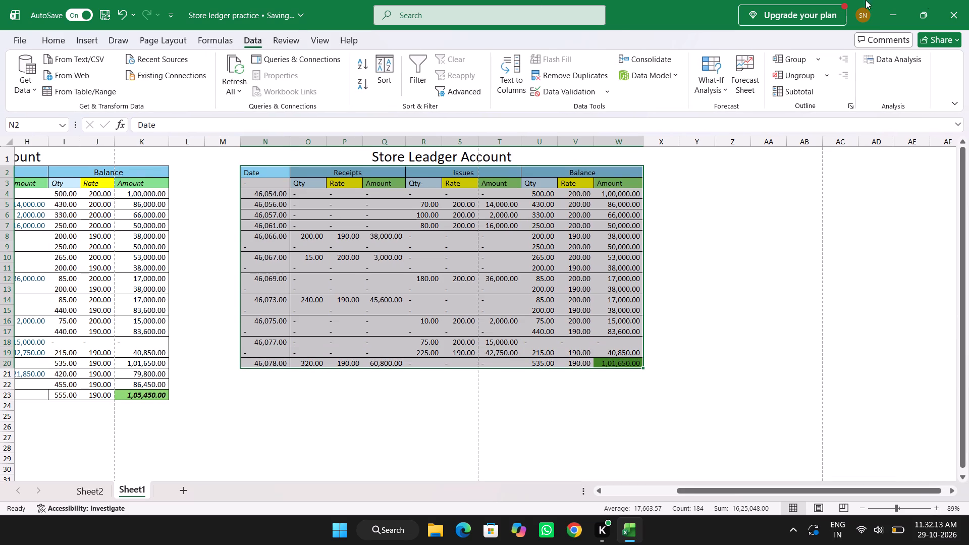
Close the workbook.
{"action": "left_click", "coordinate": [968, 0]}
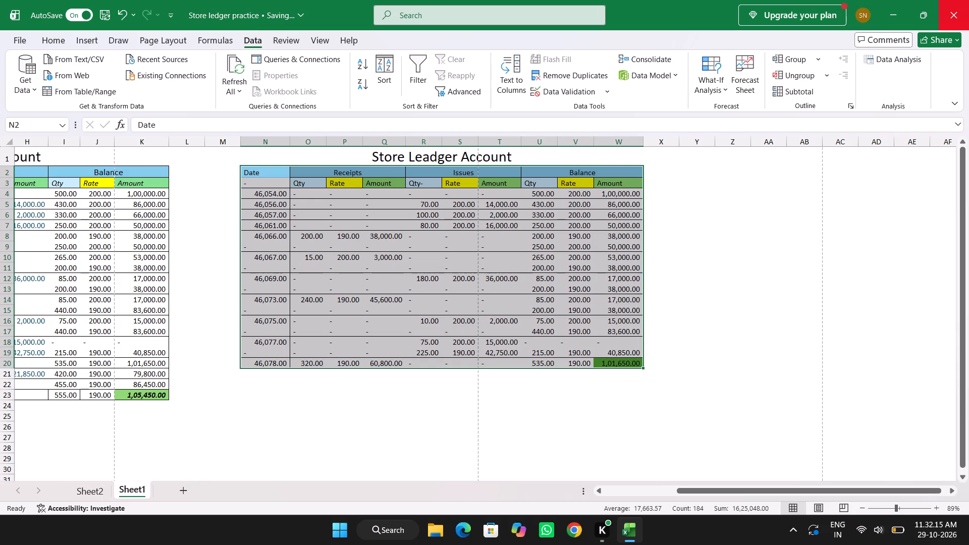